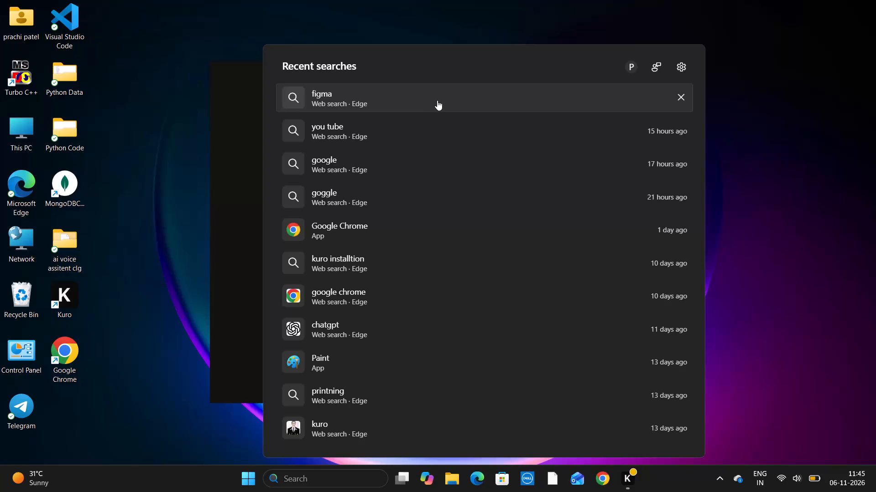
Open the Figma website from a web search for figma and open the most recently edited Untitled design file.
double_click(437, 100)
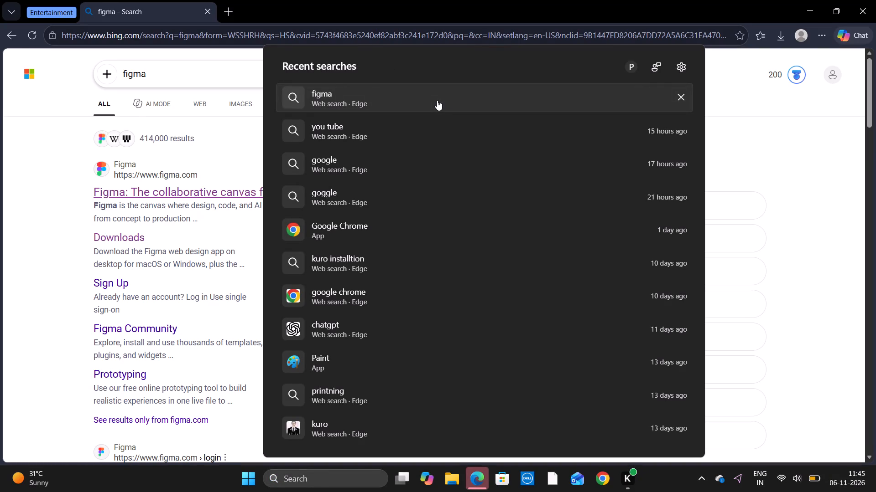
click(169, 186)
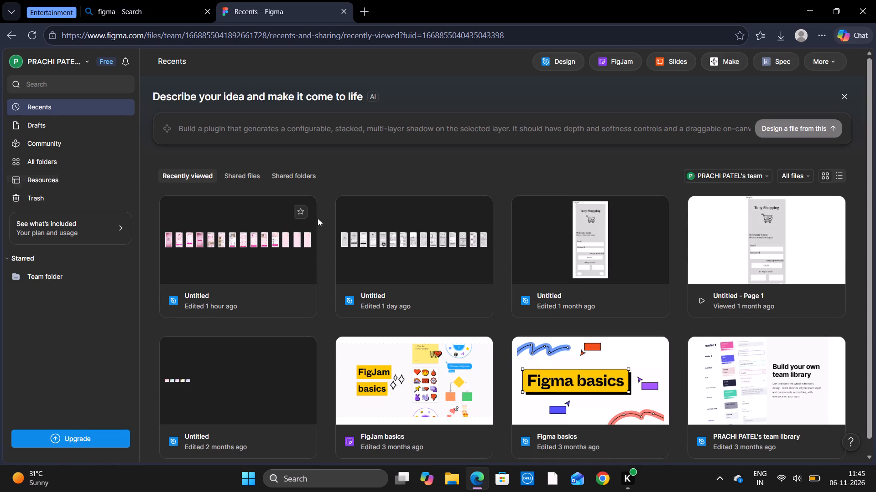
double_click(258, 266)
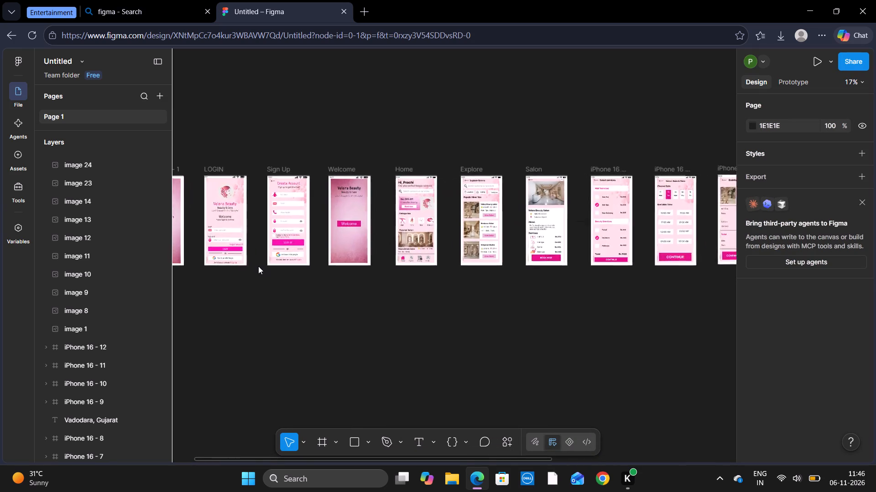
Examine the salon app screens along the canvas, up to the Payment screen and the blank iPhone 16 - 10 frame.
scroll(258, 266, left, 5)
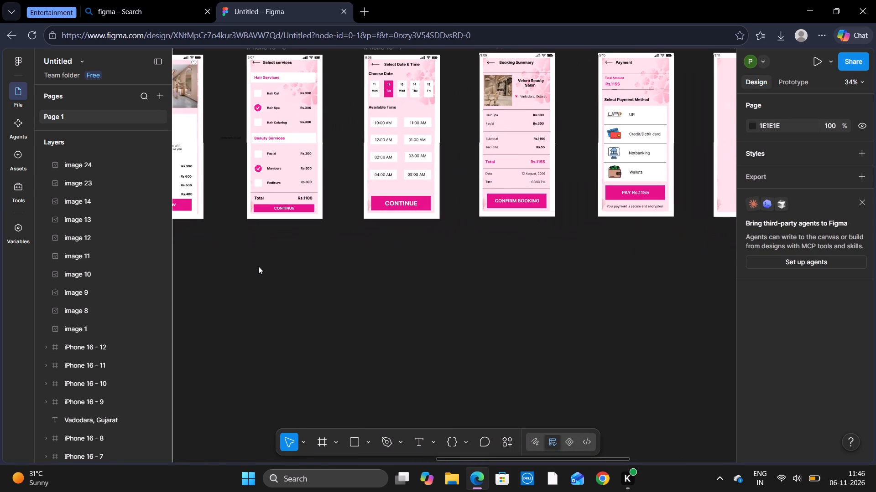
scroll(258, 266, left, 1)
scroll(258, 266, up, 1)
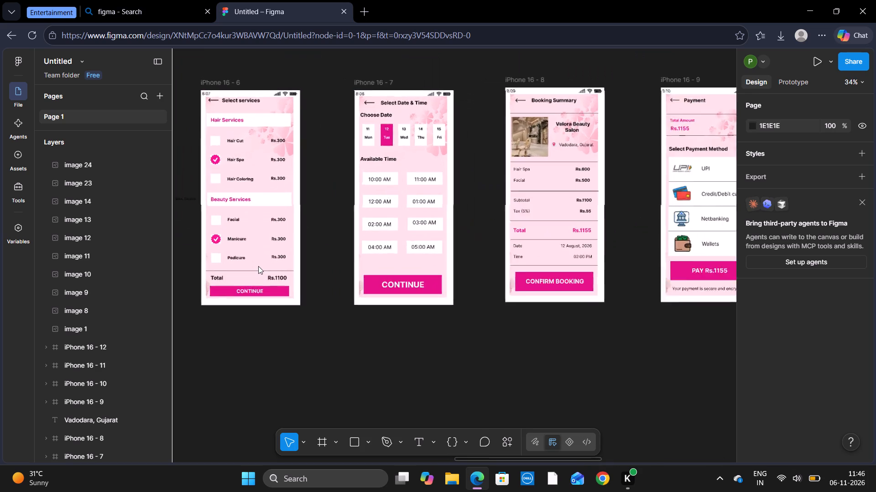
scroll(258, 266, left, 5)
scroll(258, 266, up, 1)
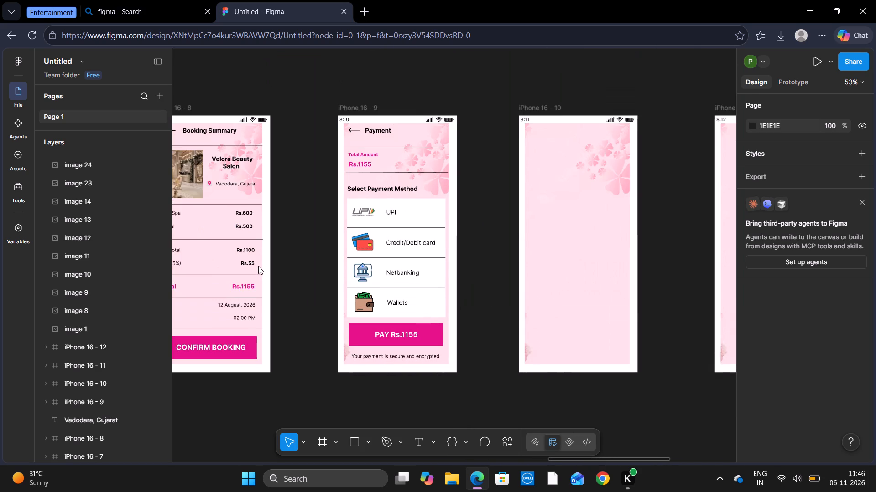
scroll(258, 266, left, 1)
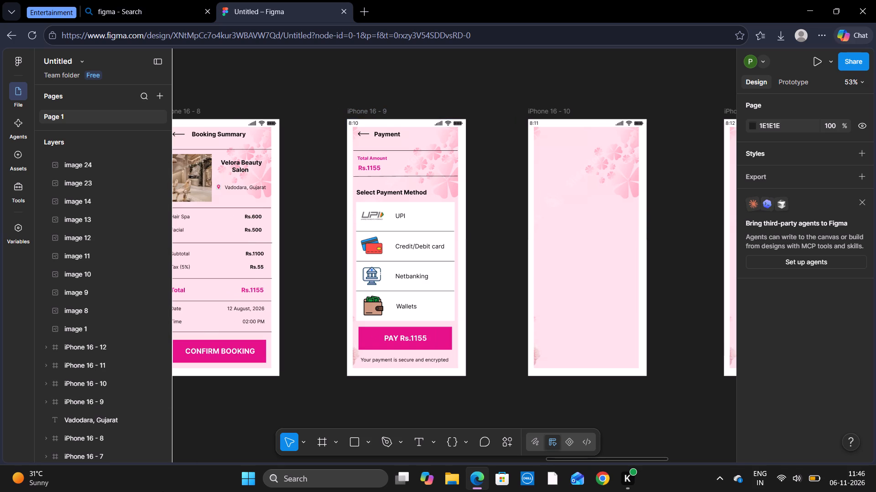
Open the Google India homepage in the browser through a web search for google.
click(304, 478)
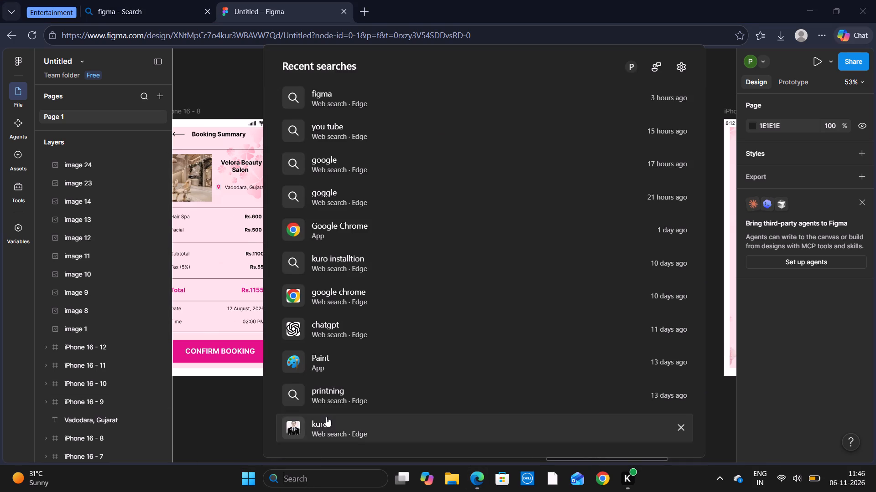
click(372, 164)
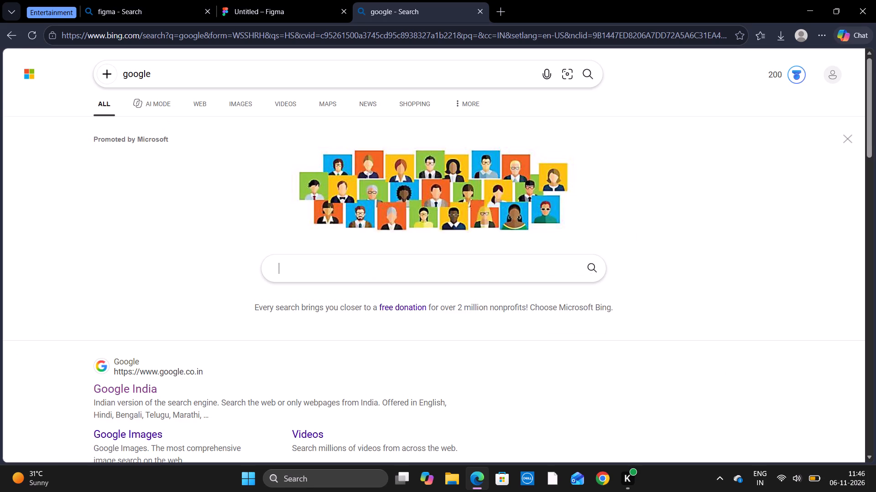
click(151, 389)
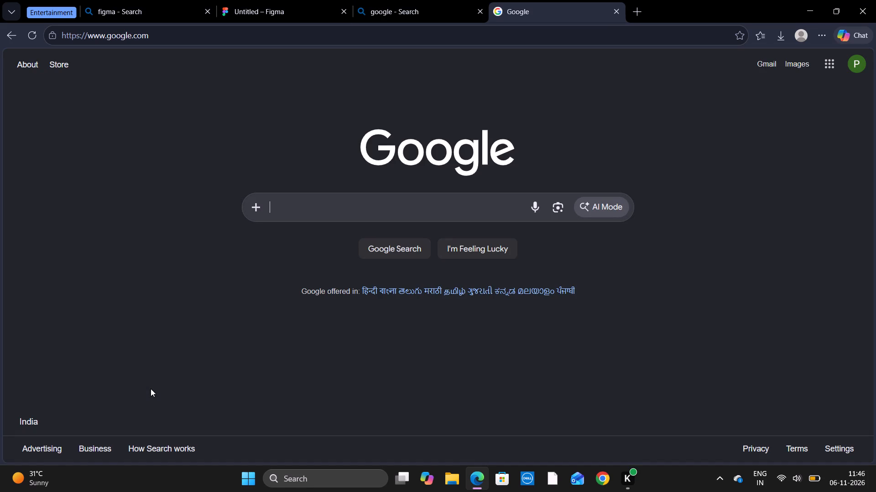
Search Google for "successfull icon" and browse the image results.
text(right)
key(space)
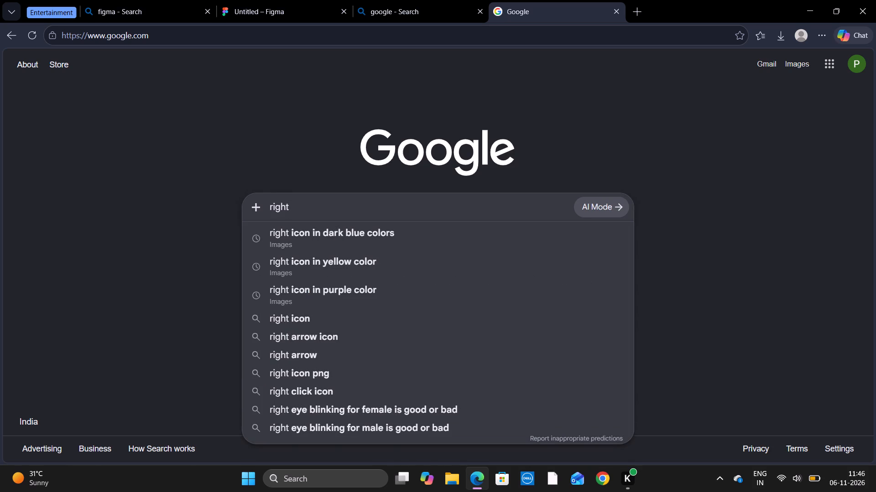
key(BackSpace)
key(BackSpace)
key(BackSpace)
key(BackSpace)
key(BackSpace)
key(BackSpace)
key(BackSpace)
key(BackSpace)
key(BackSpace)
key(BackSpace)
text(succe)
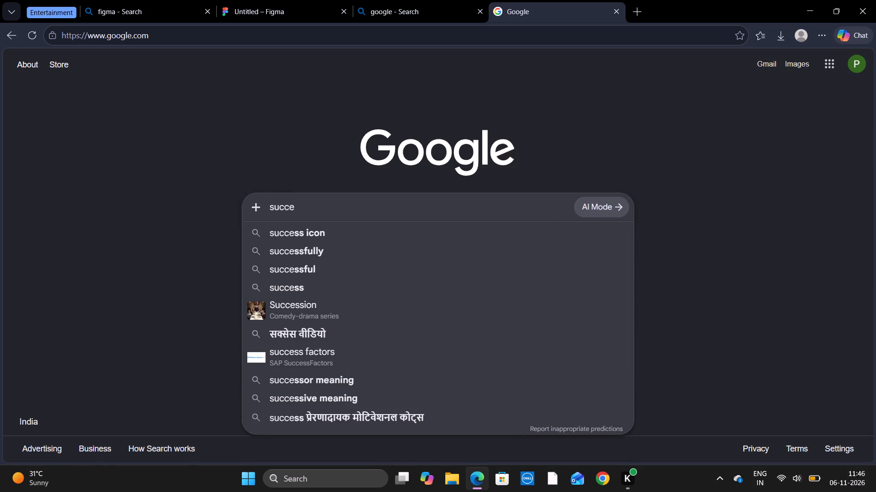
text(ss)
text(full icon)
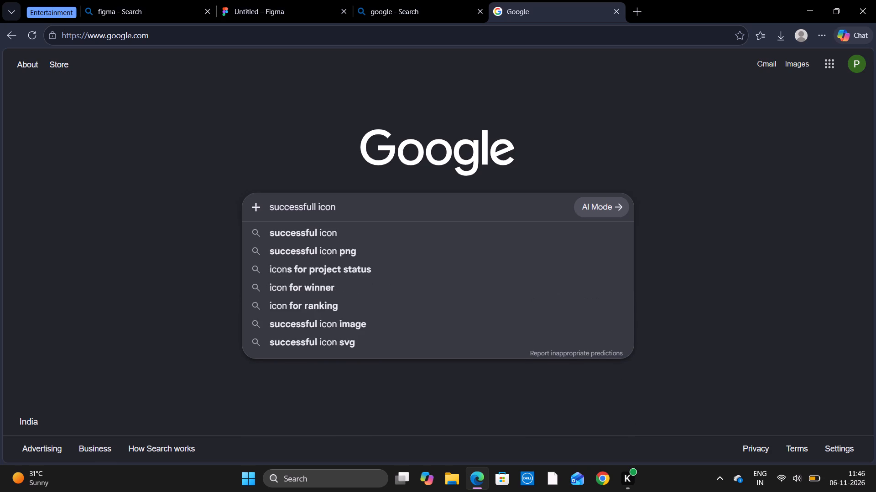
key(Return)
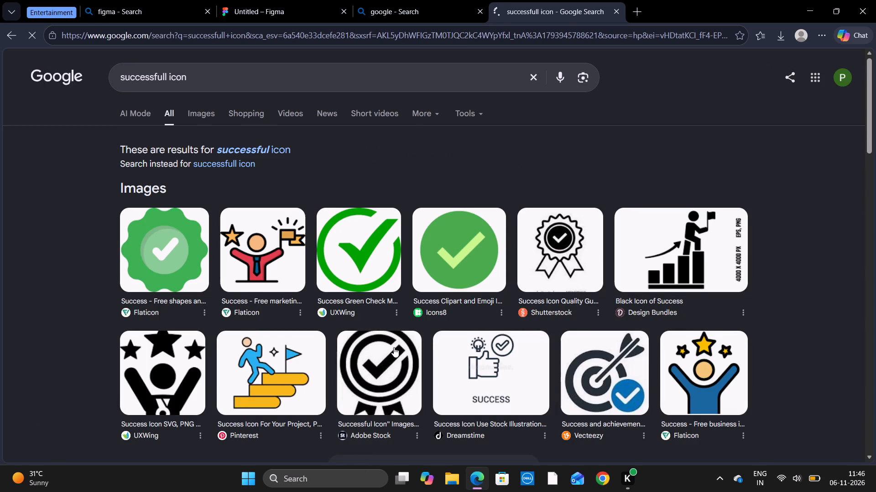
scroll(394, 347, down, 5)
scroll(394, 347, up, 6)
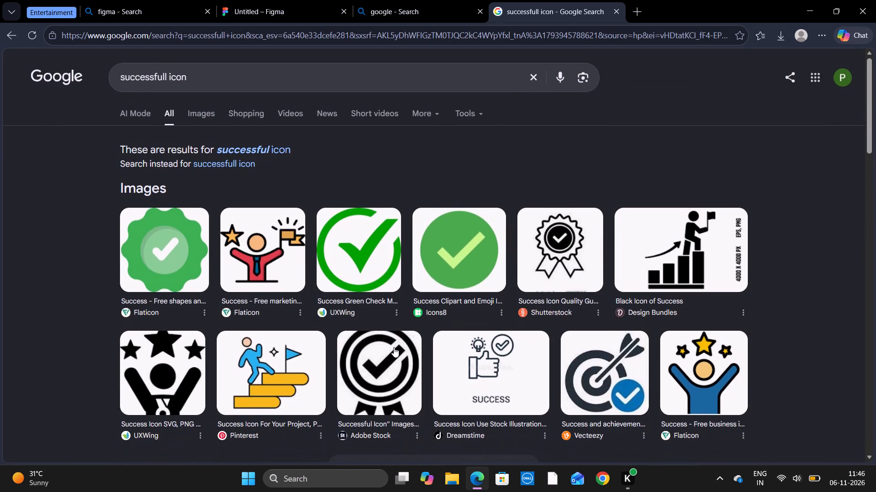
Replace the search with "booking confirmed icon" and browse the image results.
click(207, 76)
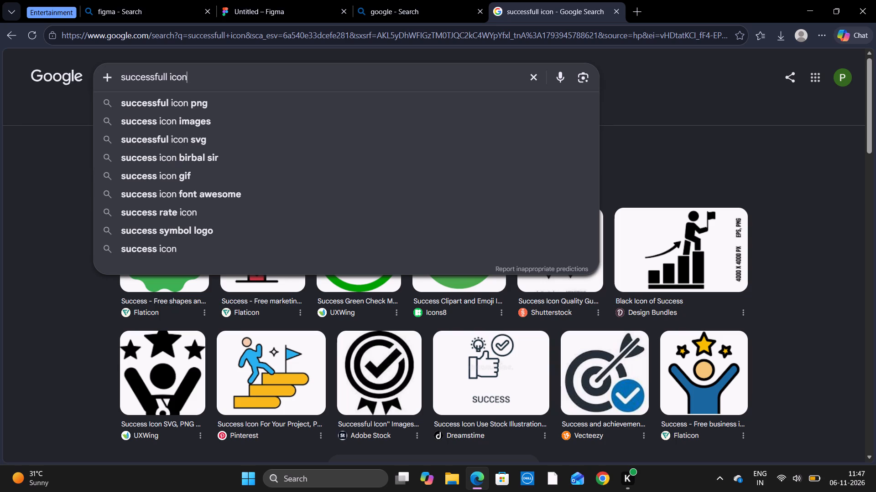
key(BackSpace)
key(BackSpace)
key(BackSpace)
key(BackSpace)
key(BackSpace)
key(BackSpace)
key(BackSpace)
key(BackSpace)
key(BackSpace)
key(BackSpace)
key(BackSpace)
key(BackSpace)
key(BackSpace)
key(BackSpace)
key(BackSpace)
key(BackSpace)
key(BackSpace)
key(BackSpace)
key(BackSpace)
key(BackSpace)
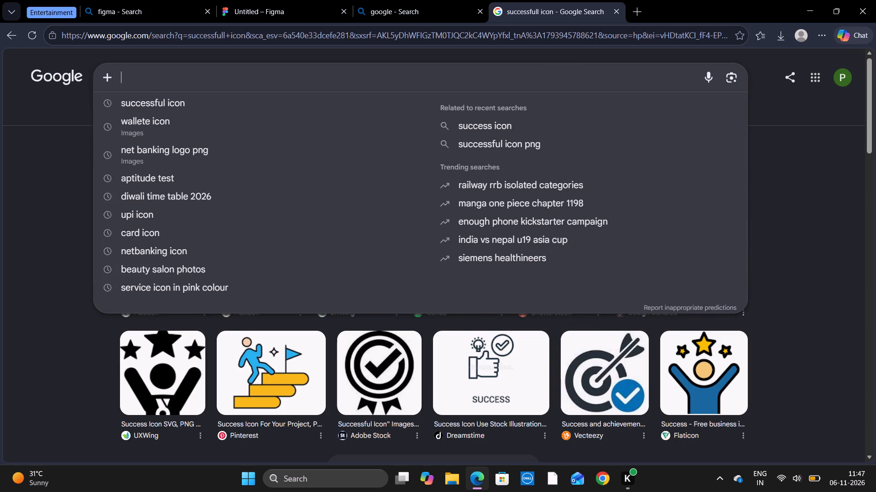
text(booking confirm)
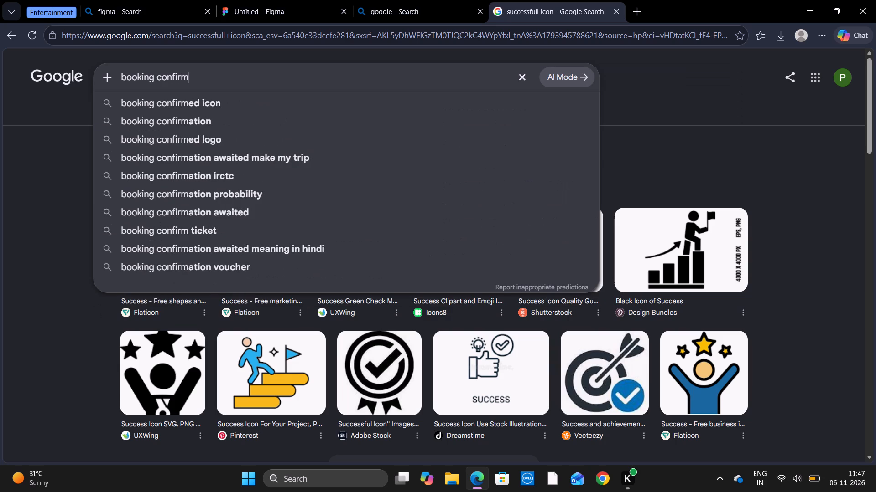
click(256, 99)
scroll(643, 168, down, 1)
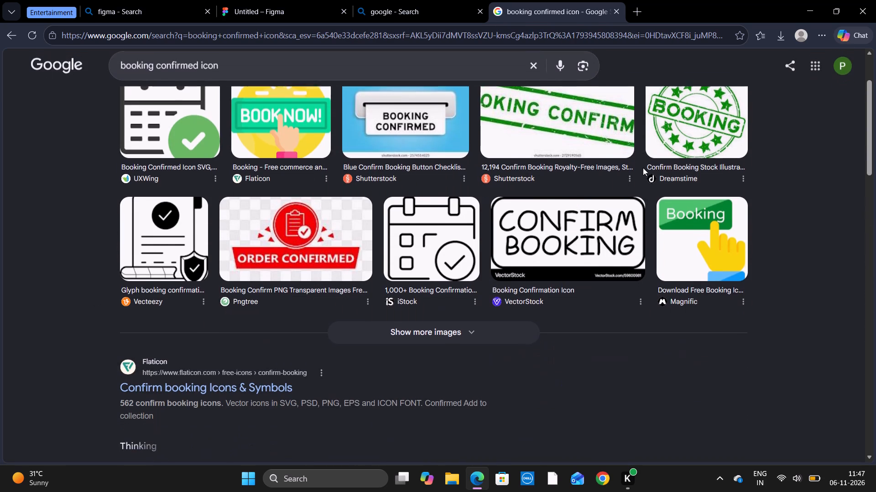
scroll(643, 168, down, 3)
scroll(643, 168, up, 7)
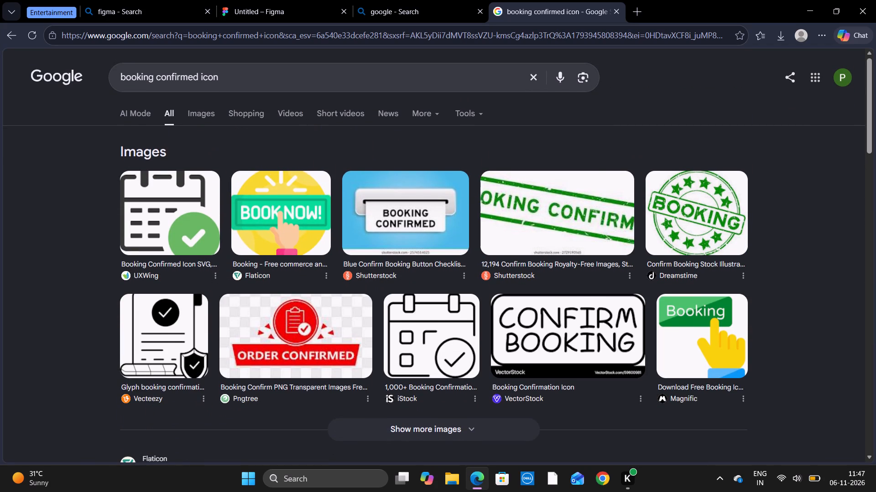
Clear the query and search again for "successful icon".
click(235, 74)
key(BackSpace)
key(BackSpace)
key(BackSpace)
key(BackSpace)
key(BackSpace)
key(BackSpace)
key(BackSpace)
key(BackSpace)
key(BackSpace)
key(BackSpace)
key(BackSpace)
key(BackSpace)
key(BackSpace)
key(BackSpace)
key(BackSpace)
key(BackSpace)
key(BackSpace)
key(BackSpace)
key(BackSpace)
key(BackSpace)
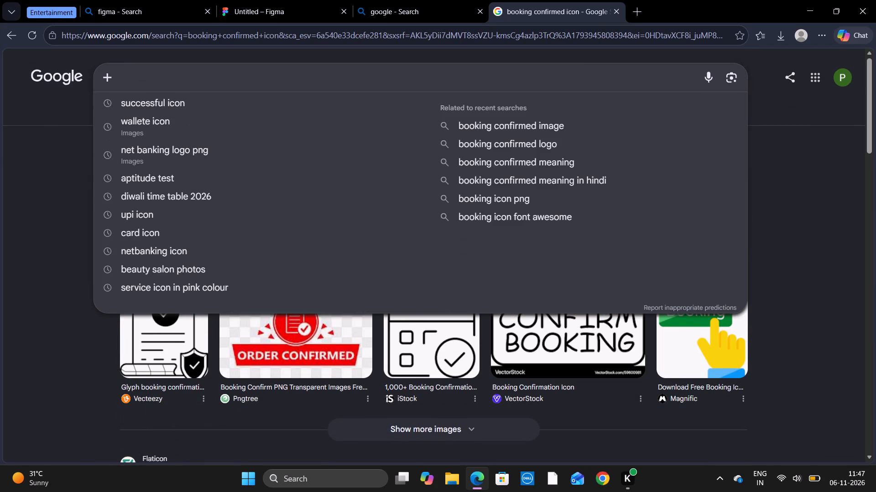
click(298, 104)
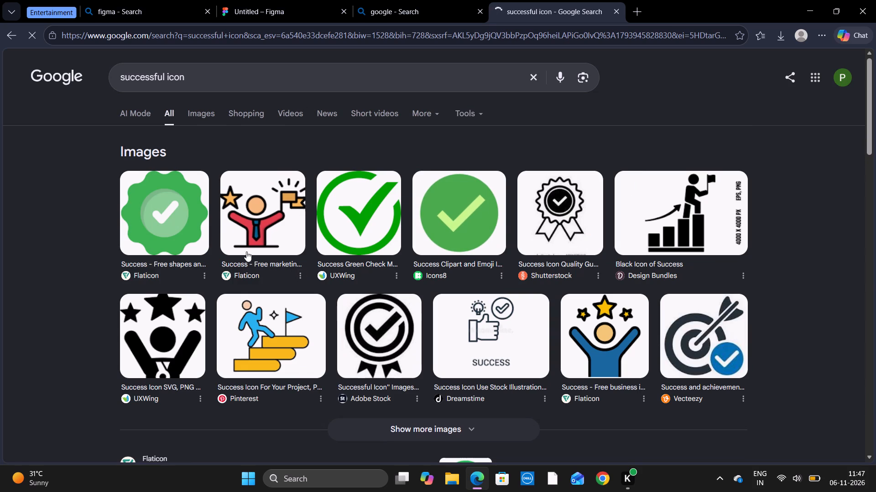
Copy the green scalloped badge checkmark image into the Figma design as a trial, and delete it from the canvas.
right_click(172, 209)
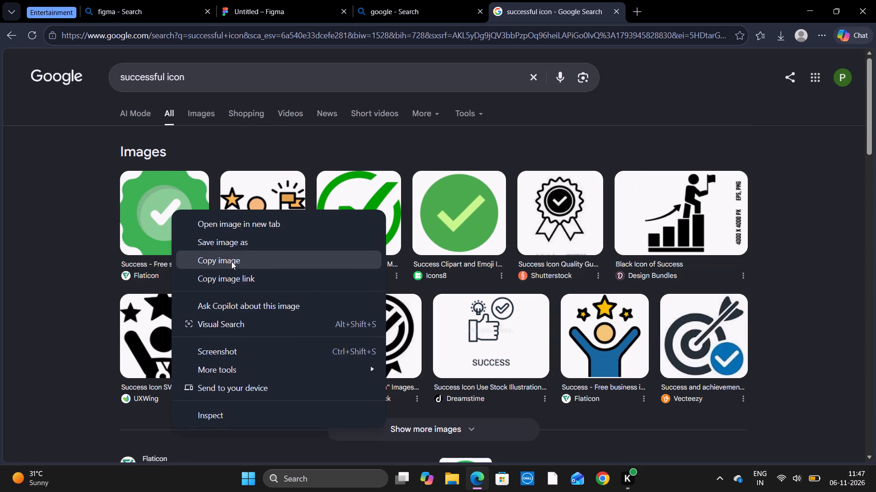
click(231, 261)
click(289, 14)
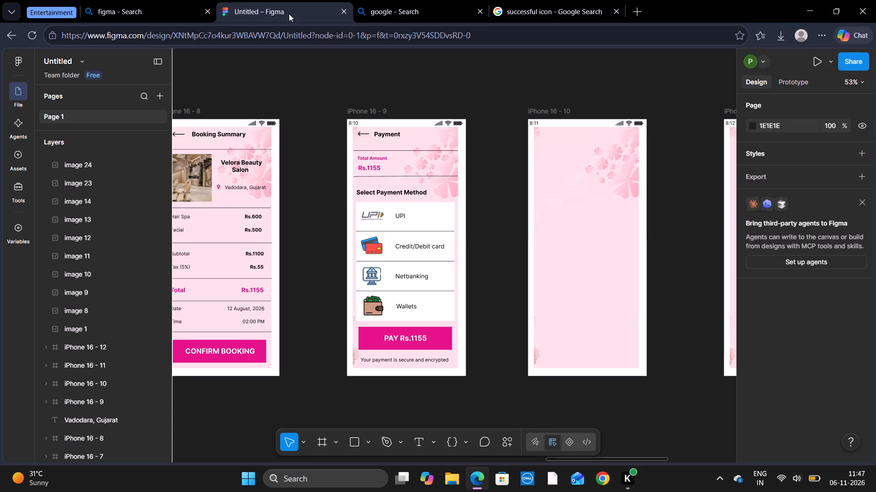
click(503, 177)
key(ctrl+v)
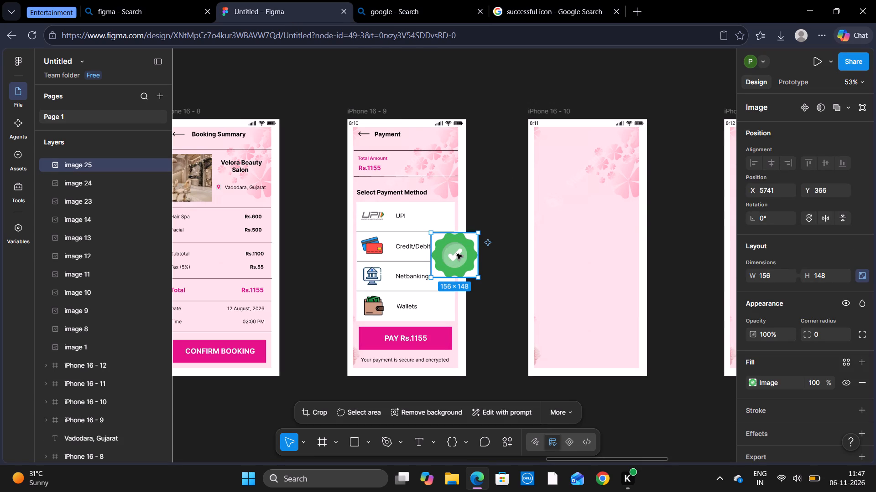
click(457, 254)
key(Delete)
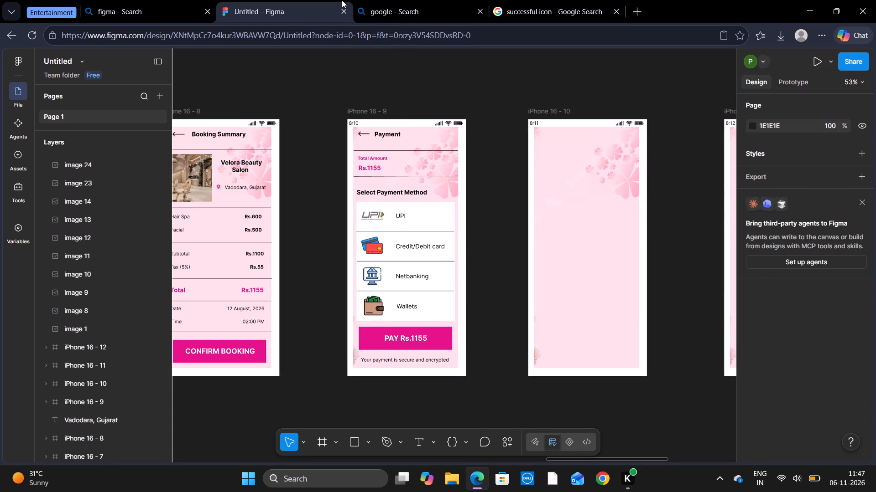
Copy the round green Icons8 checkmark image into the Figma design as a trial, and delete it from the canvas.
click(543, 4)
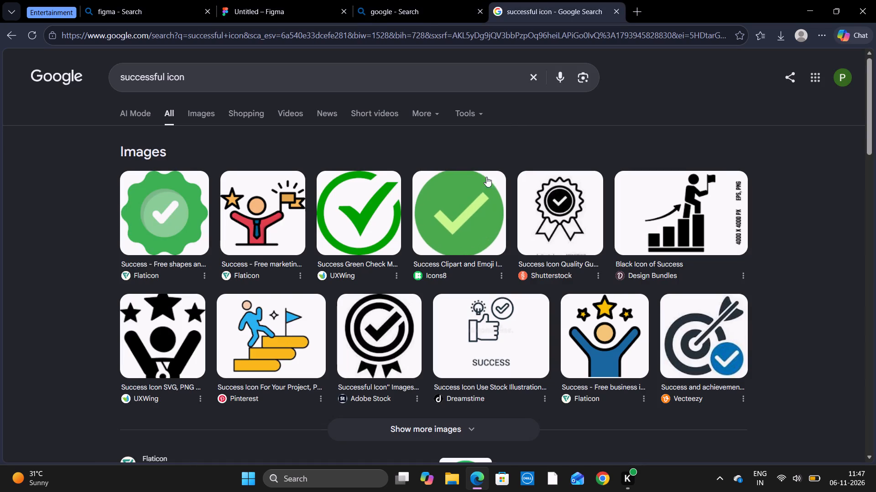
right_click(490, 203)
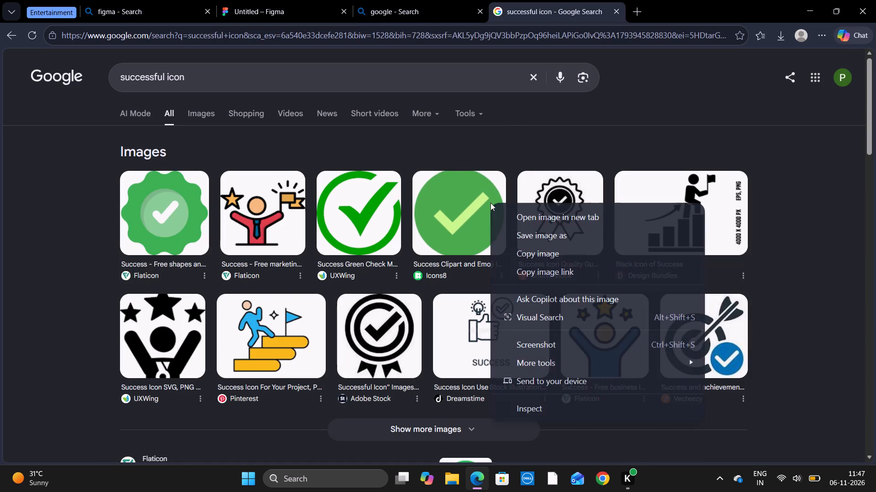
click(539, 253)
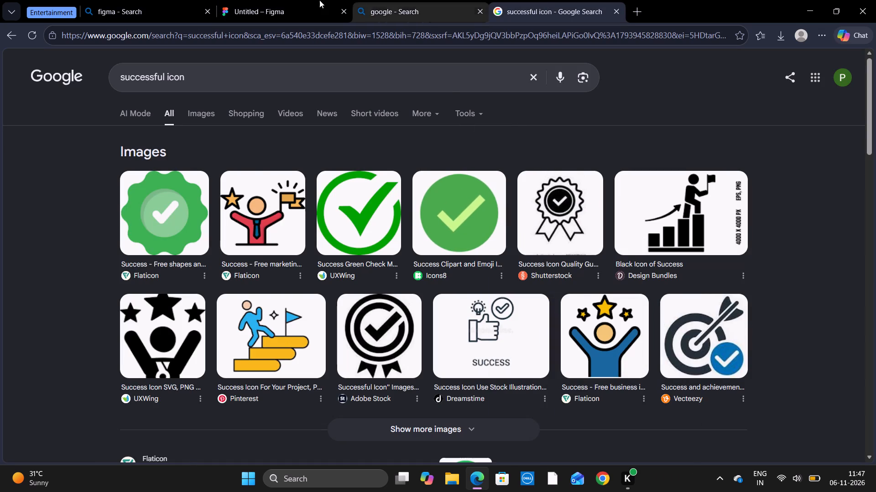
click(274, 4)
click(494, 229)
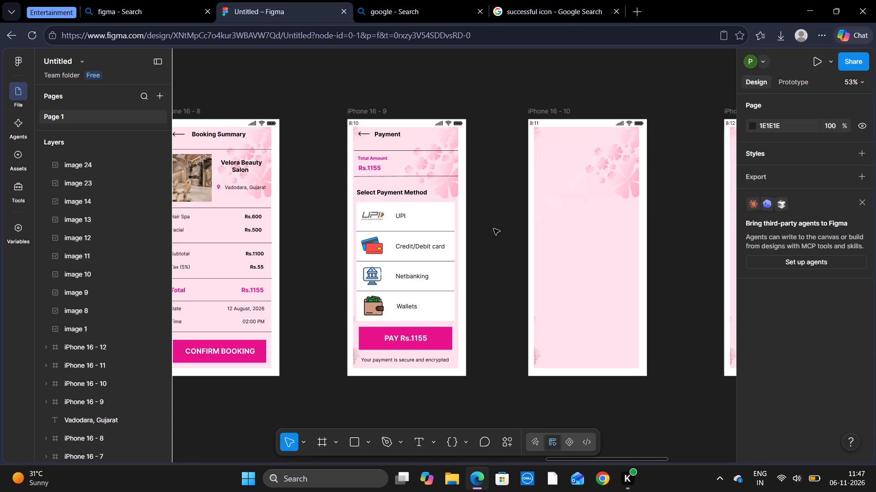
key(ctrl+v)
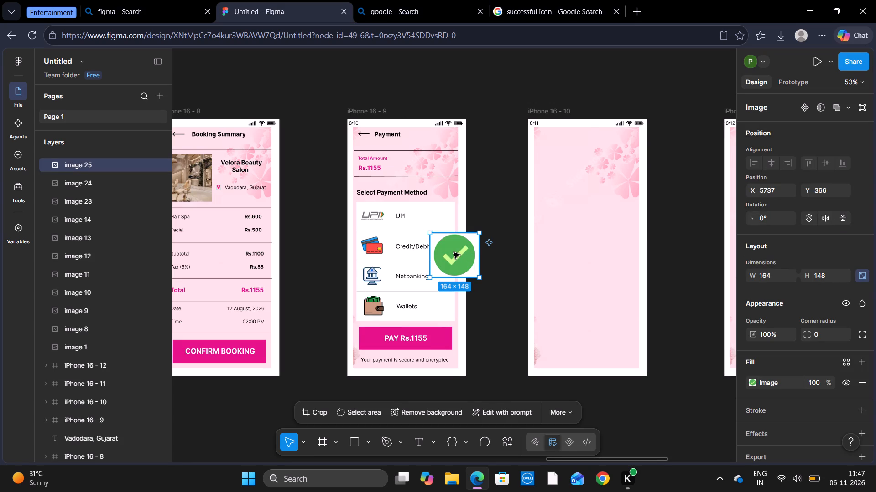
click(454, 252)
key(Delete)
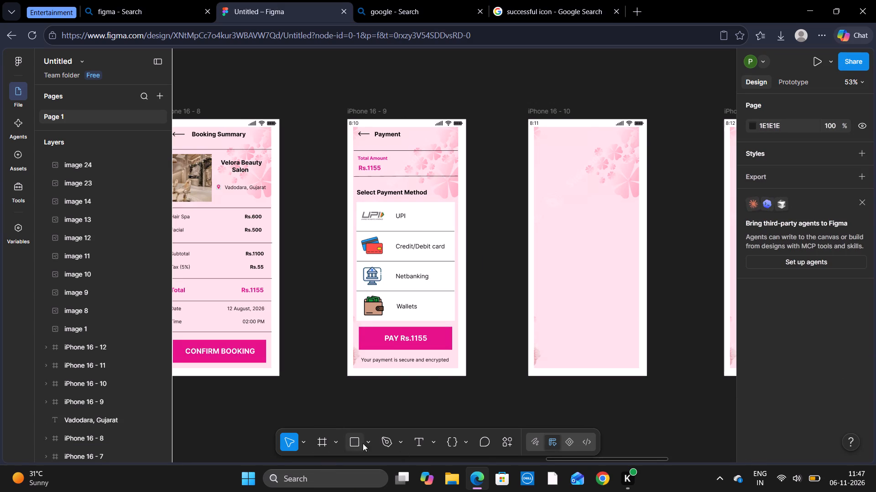
Draw an ellipse about 119 × 117 in the upper middle of the iPhone 16 - 10 frame, at about X 133, Y 92.
click(369, 440)
click(417, 382)
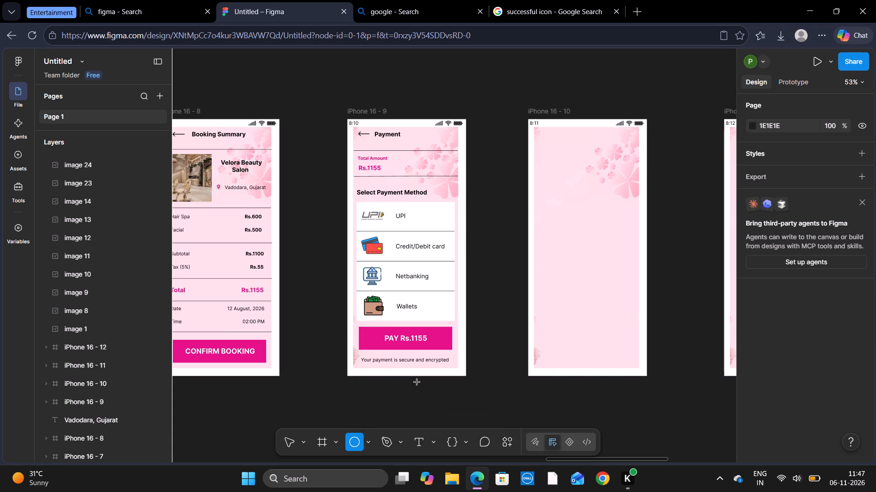
drag(574, 169, 585, 187)
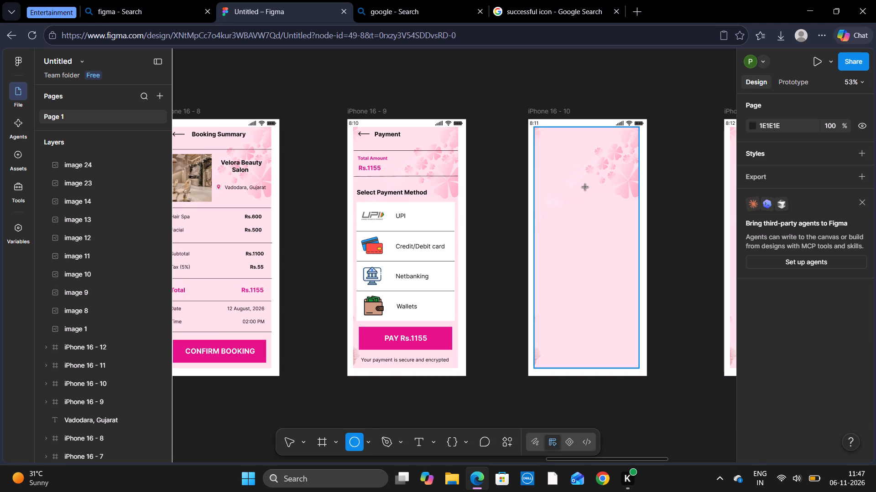
drag(585, 187, 610, 205)
click(593, 191)
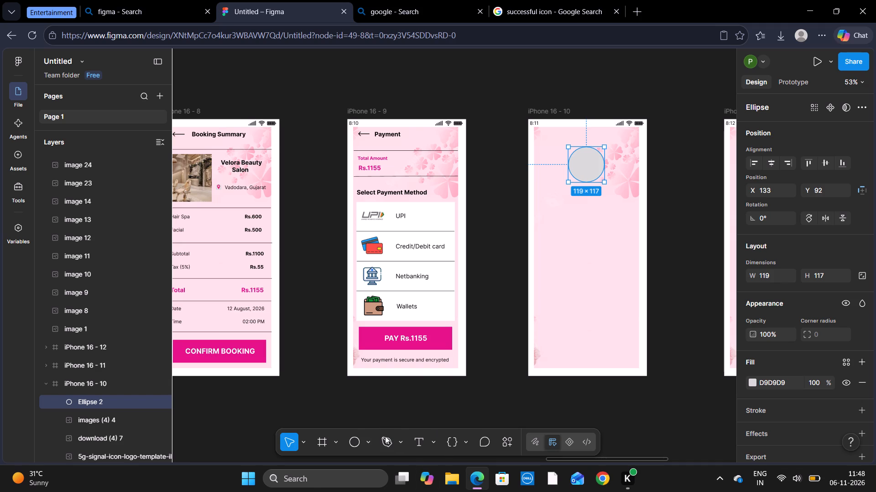
Fill the ellipse in the iPhone 16 - 10 frame with the copied round green checkmark image.
click(589, 160)
key(ctrl+v)
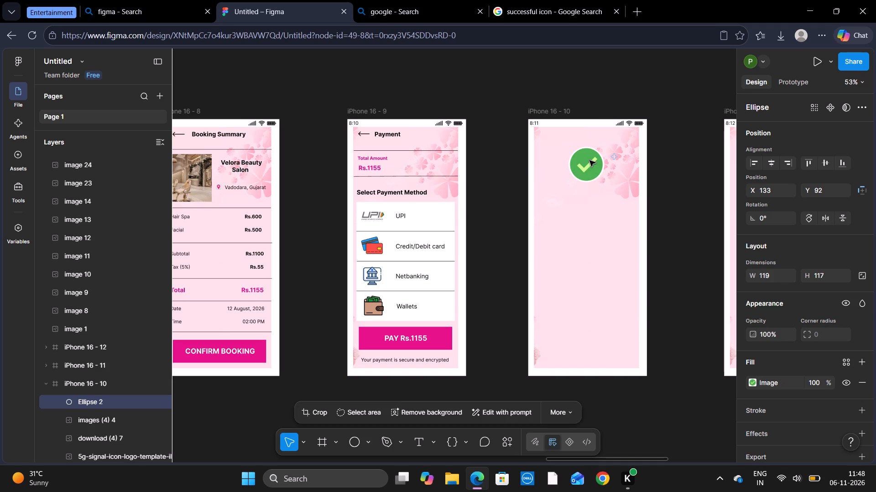
click(679, 187)
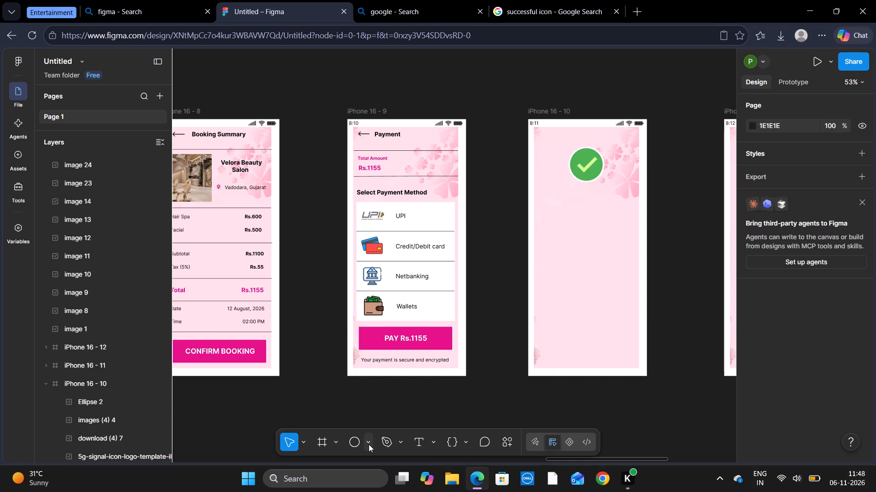
Draw a five-pointed star about 21 × 22 below the checkmark circle, at about X 100, Y 404 in the iPhone 16 - 10 frame.
click(368, 444)
click(422, 409)
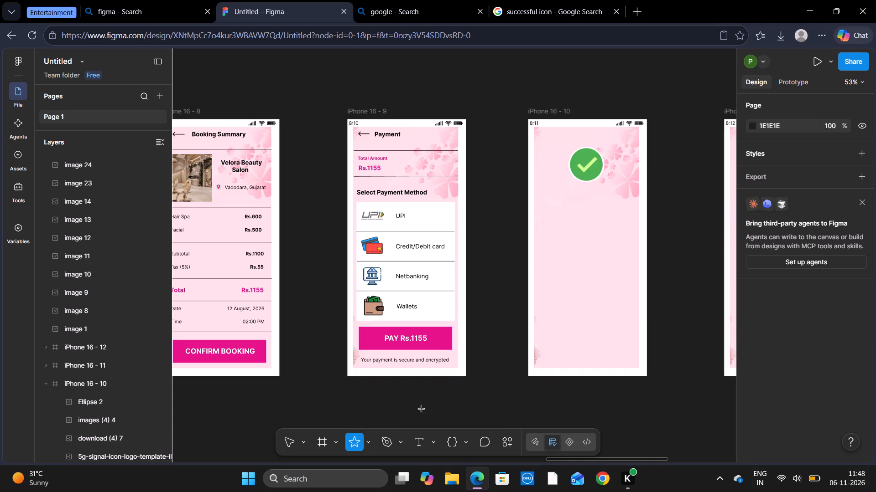
drag(558, 241, 561, 249)
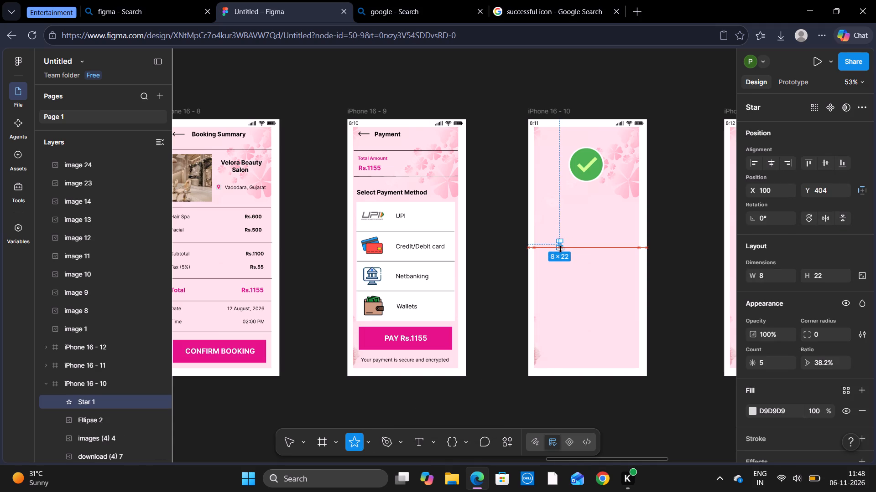
drag(561, 249, 564, 247)
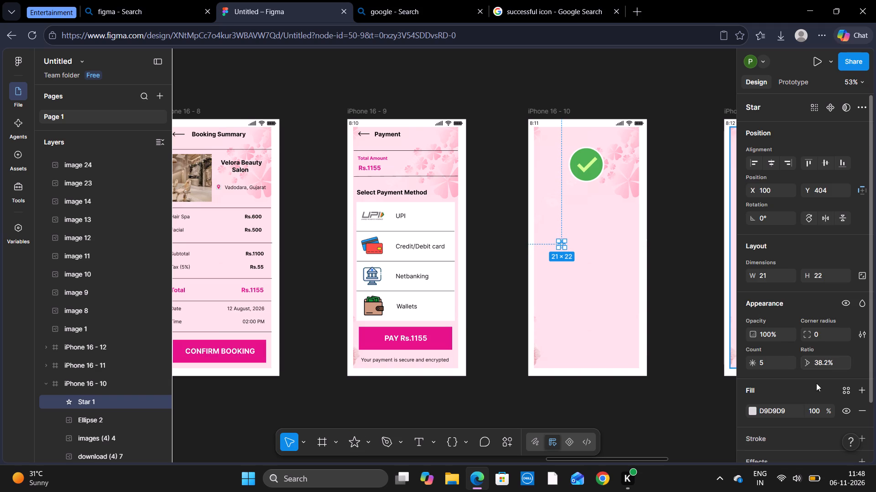
Set the star's fill to green 22A73F.
click(754, 409)
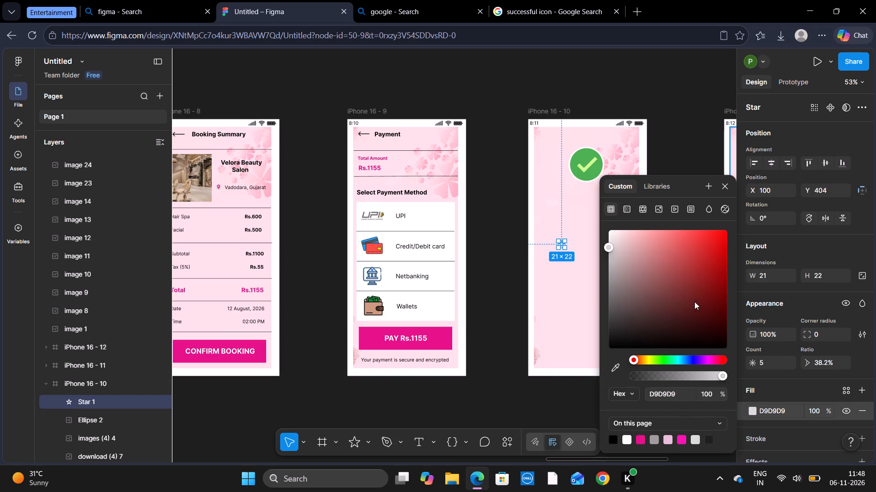
click(667, 360)
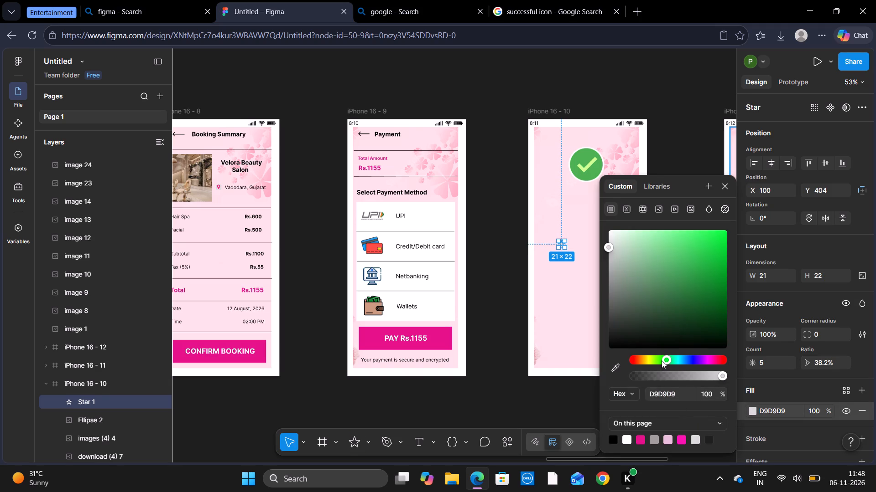
click(694, 278)
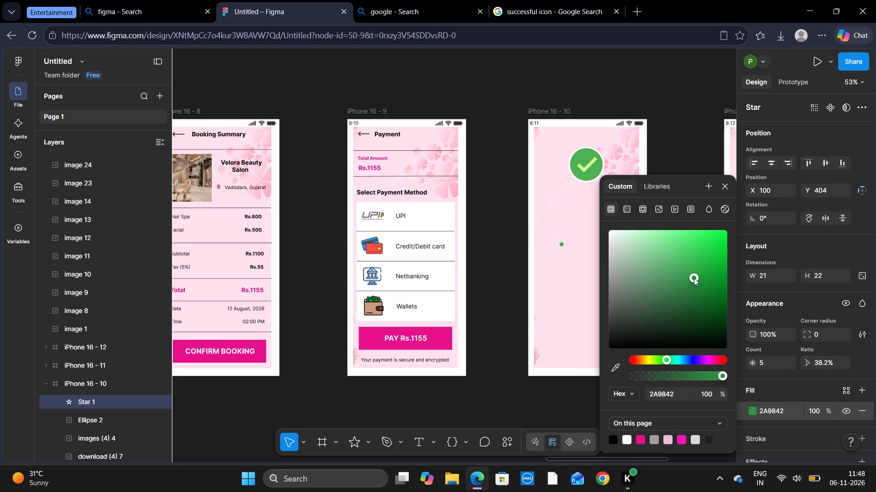
click(697, 288)
click(719, 309)
click(685, 248)
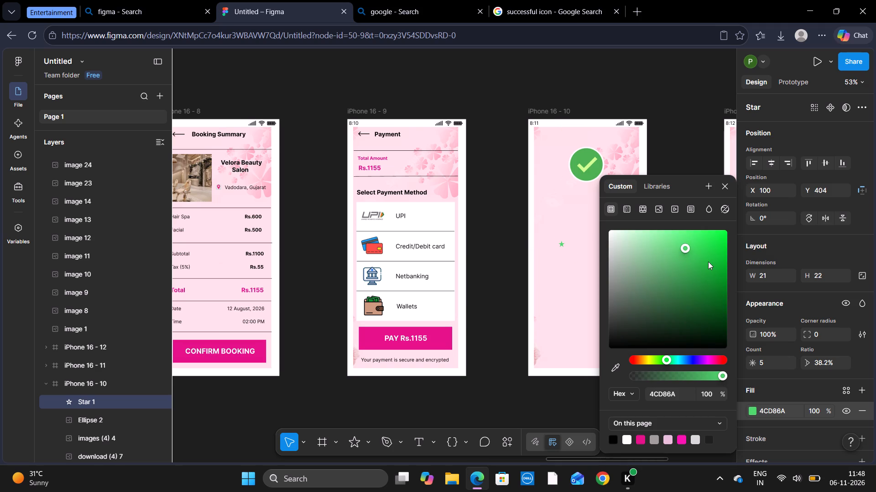
click(708, 261)
click(703, 271)
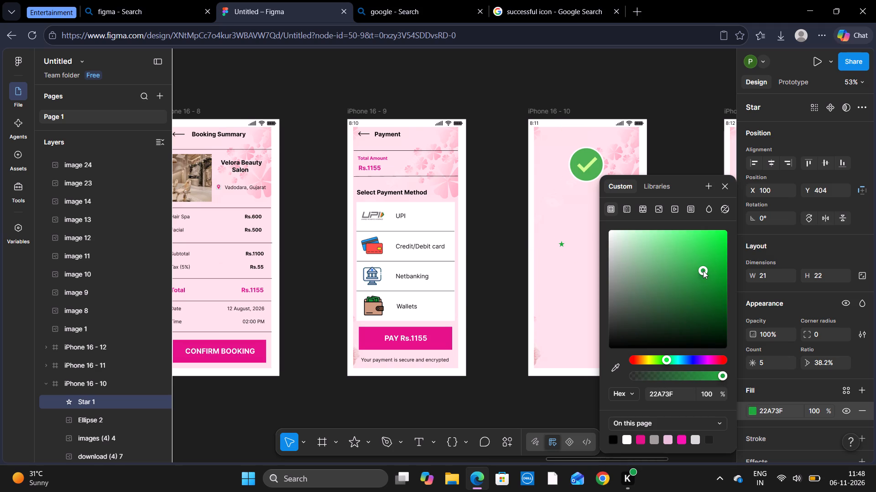
click(728, 183)
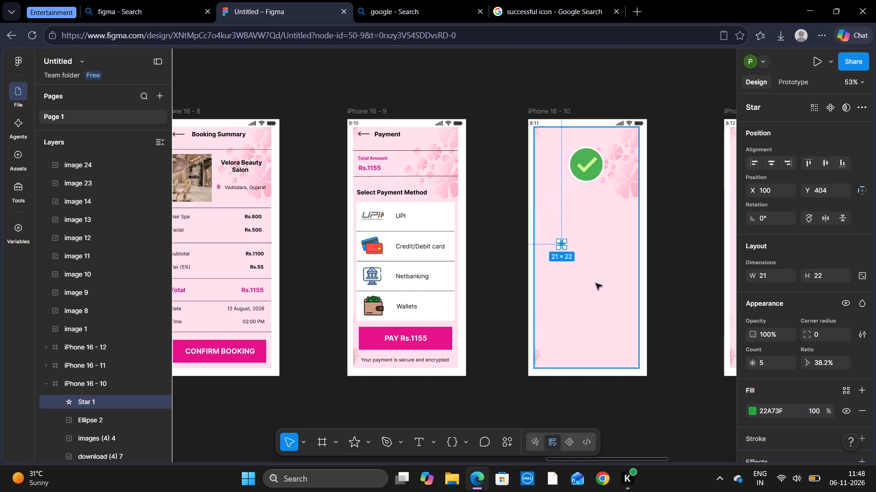
Move the green star to the upper left of the checkmark circle, at about X 74, Y 60.
drag(561, 246, 556, 220)
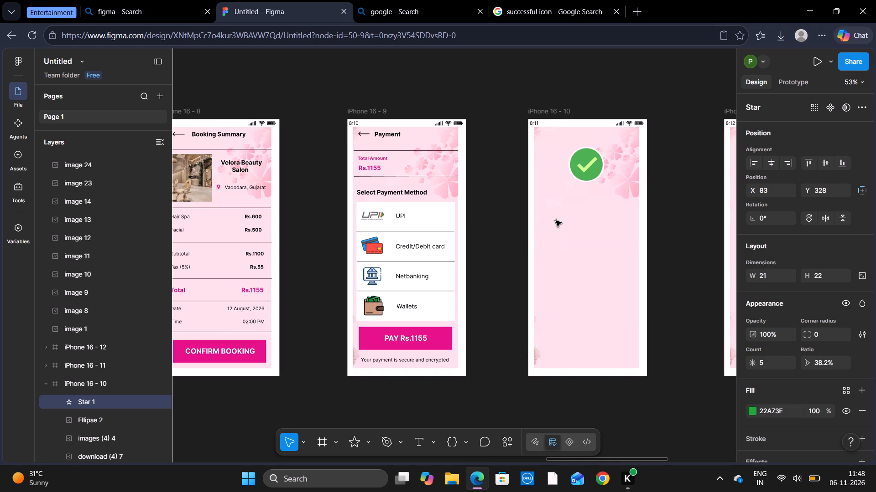
drag(556, 220, 547, 142)
drag(547, 142, 555, 134)
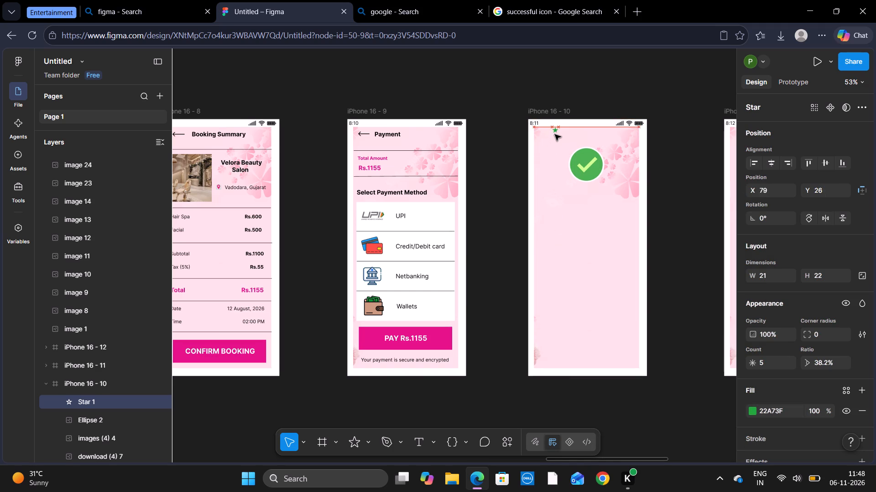
drag(555, 134, 553, 143)
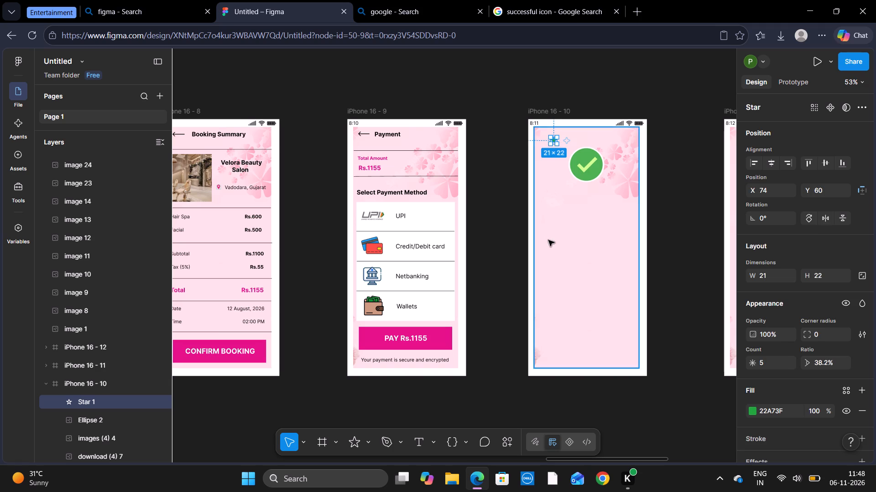
Duplicate the green star and place the copy left of the checkmark circle, at about X 35, Y 151.
click(555, 141)
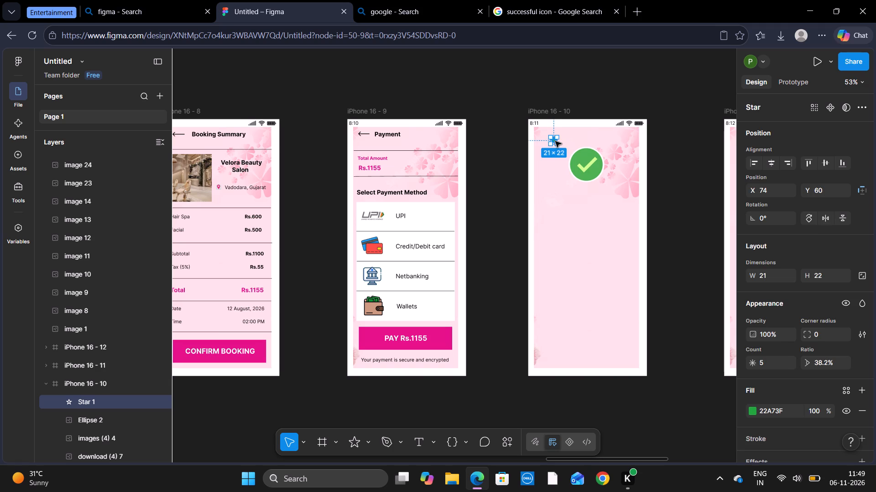
key(ctrl+c)
key(ctrl+v)
drag(555, 141, 541, 167)
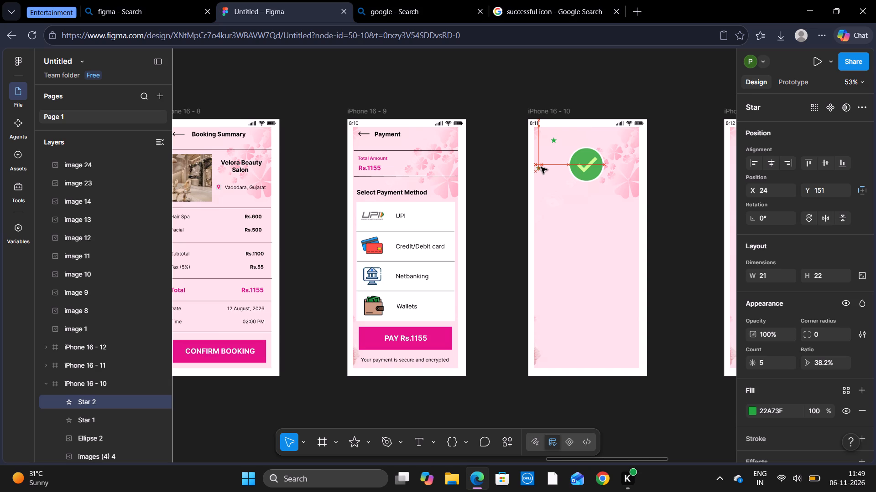
drag(541, 167, 543, 171)
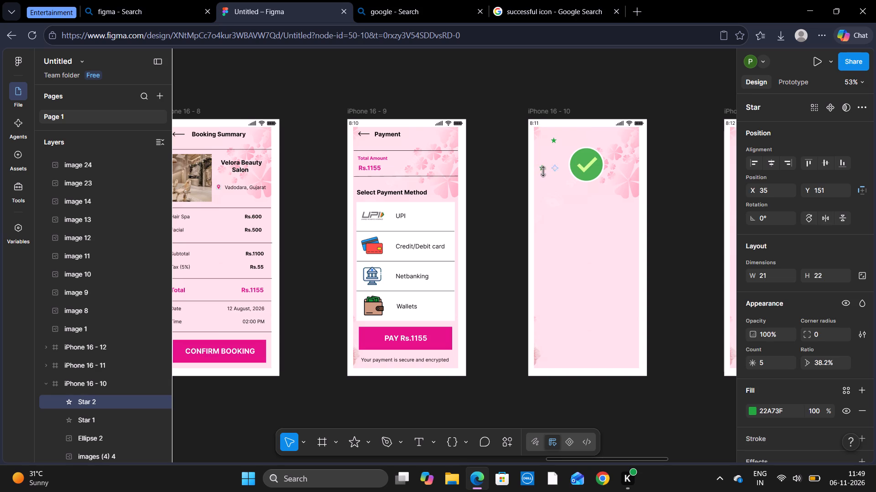
Set the copied star's fill to orange DD560D.
click(751, 410)
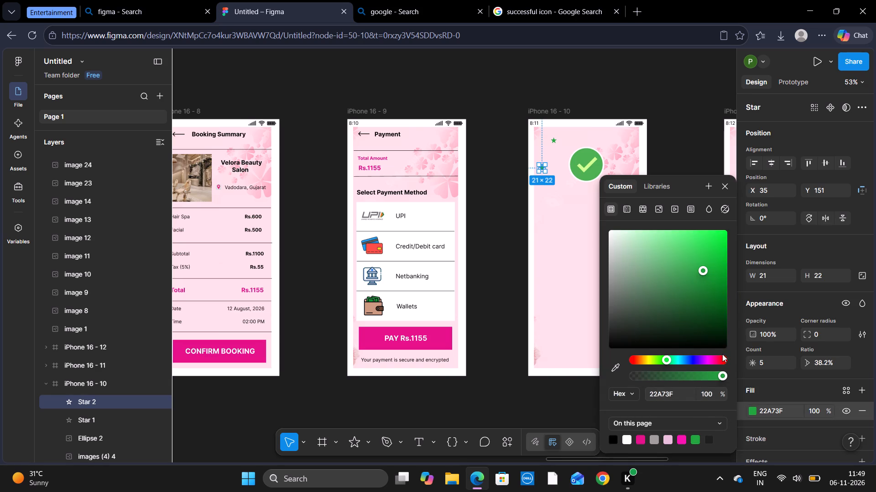
click(720, 359)
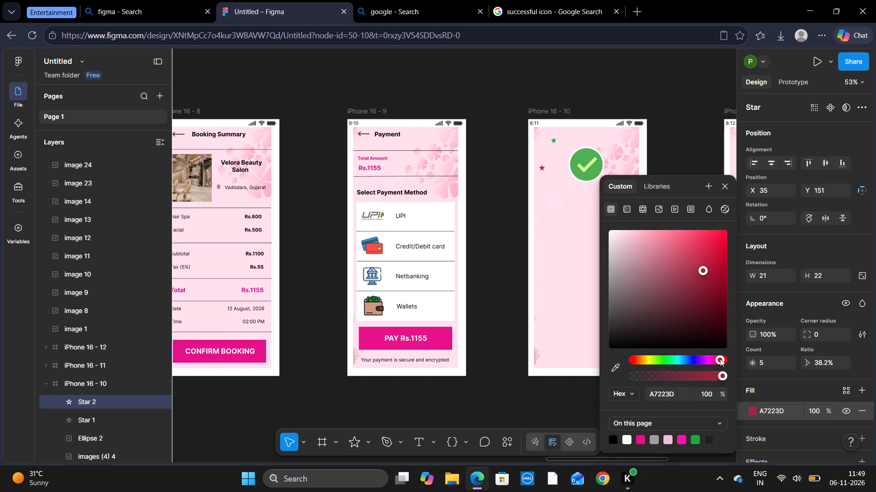
click(716, 359)
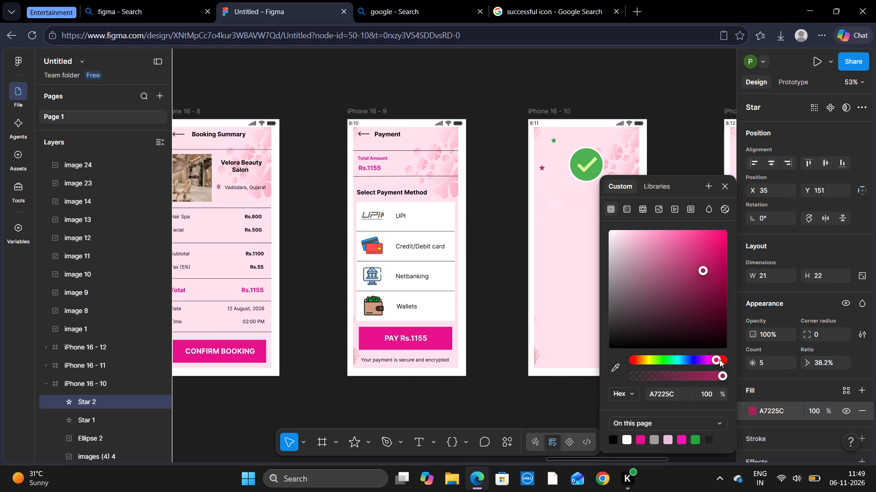
click(632, 359)
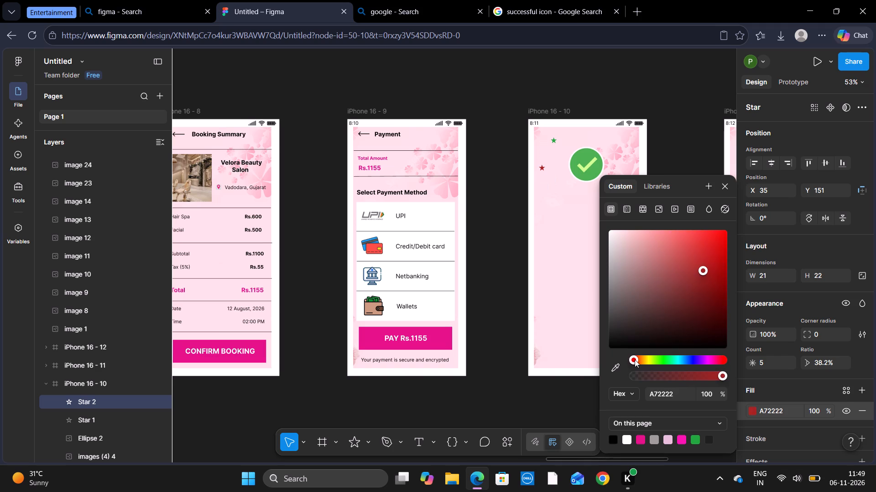
click(639, 359)
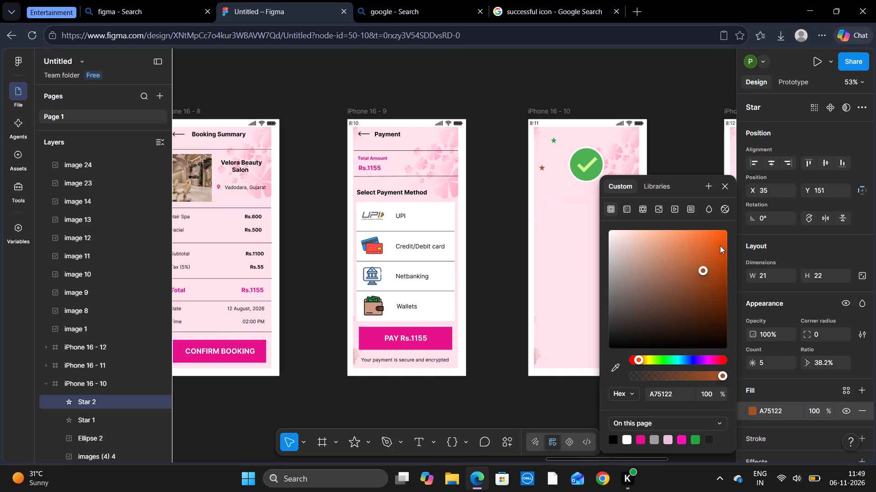
click(720, 246)
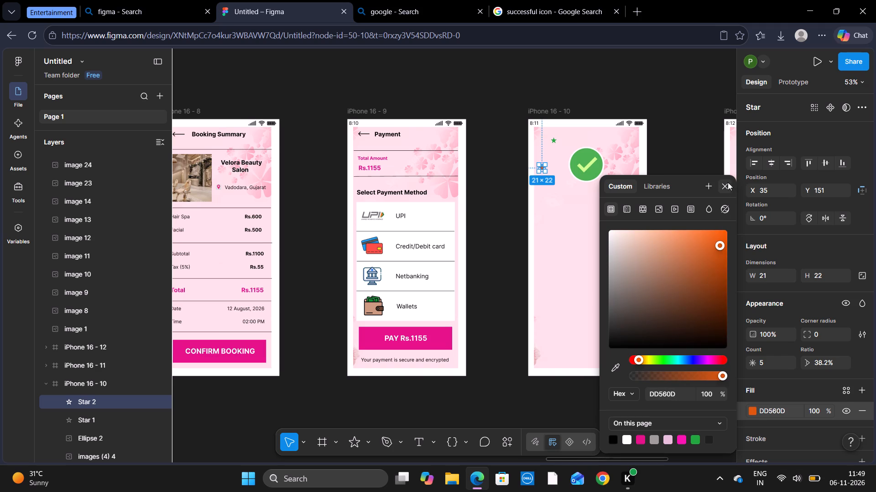
click(727, 182)
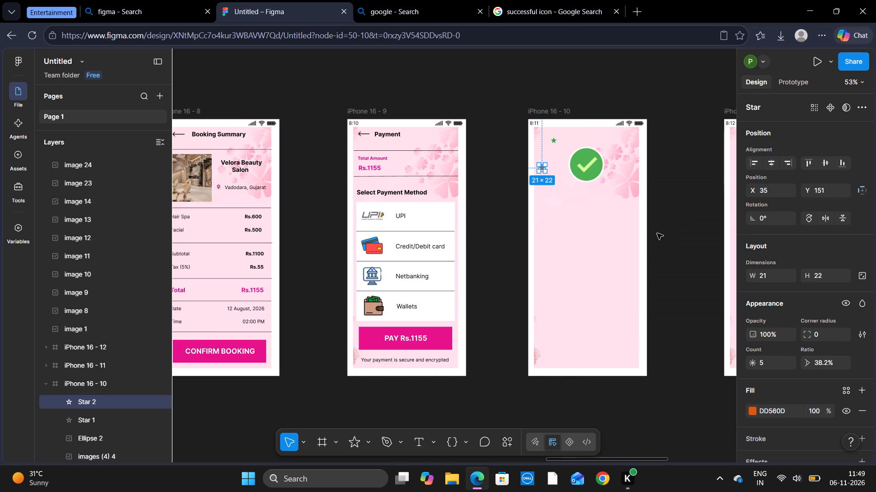
Duplicate the orange star in place.
key(ctrl+c)
key(ctrl+v)
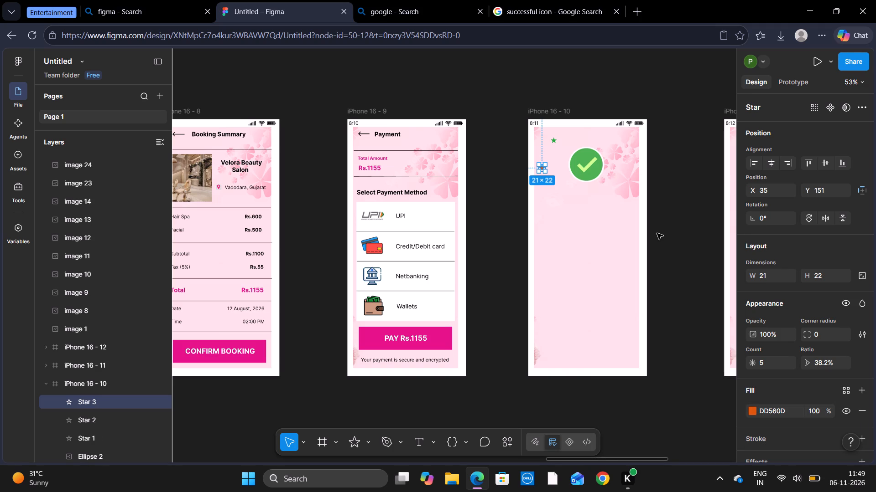
click(664, 220)
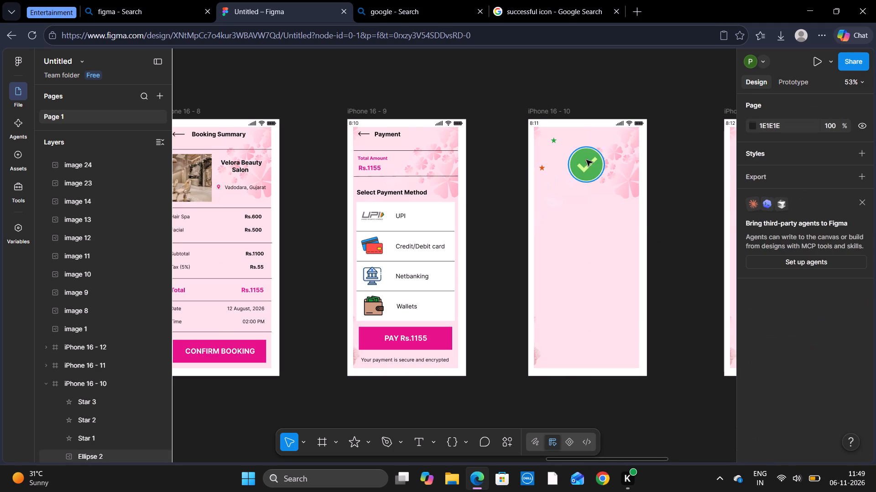
Paste another copy of the orange star and shift the green star down to Y 70.
click(556, 142)
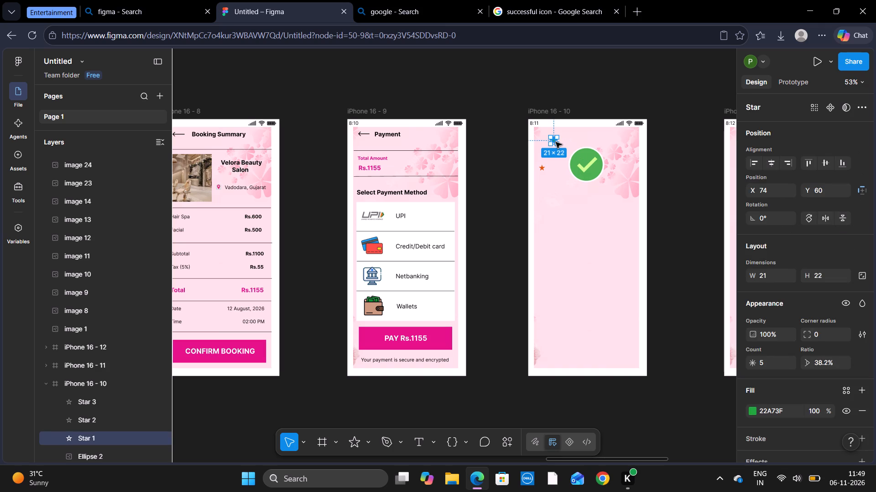
key(ctrl+v)
click(556, 142)
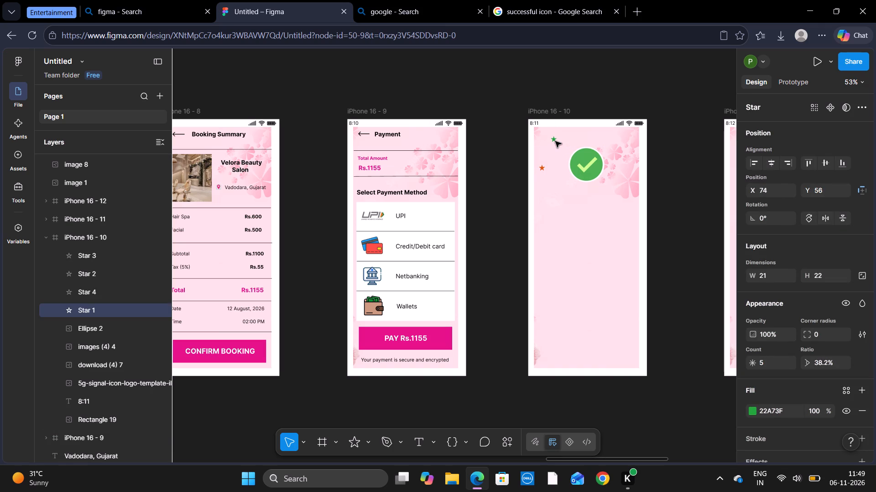
click(691, 207)
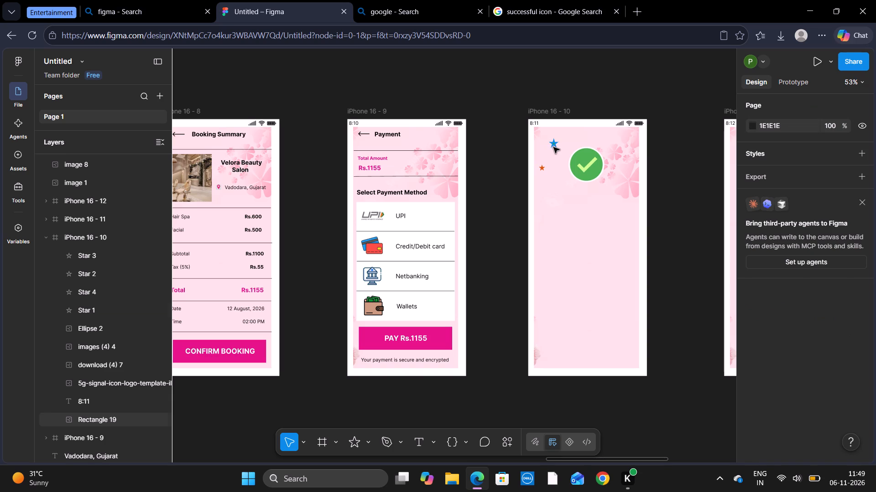
Duplicate the green star and place the copy at the lower left of the checkmark circle, about X 84, Y 223.
click(555, 145)
key(ctrl+c)
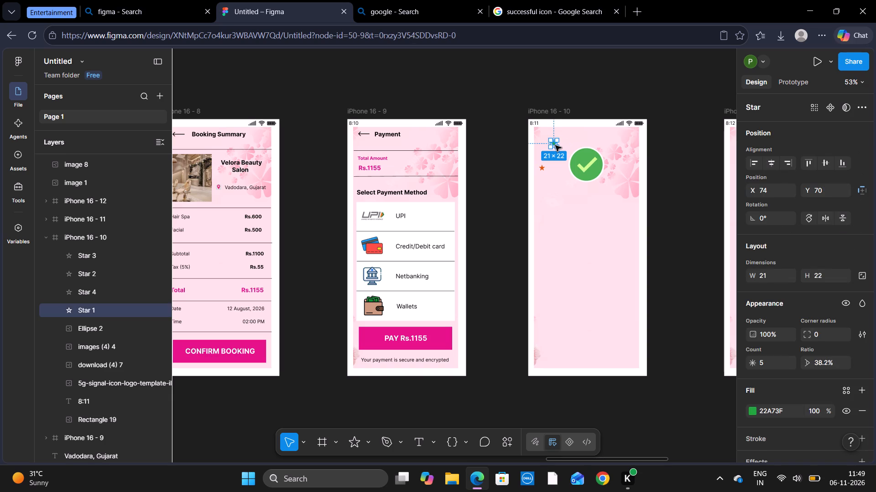
key(ctrl+v)
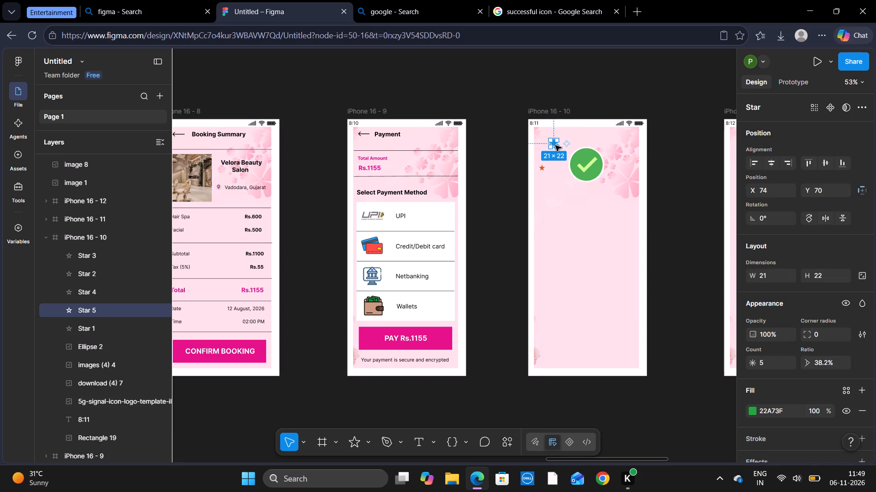
drag(555, 145, 558, 190)
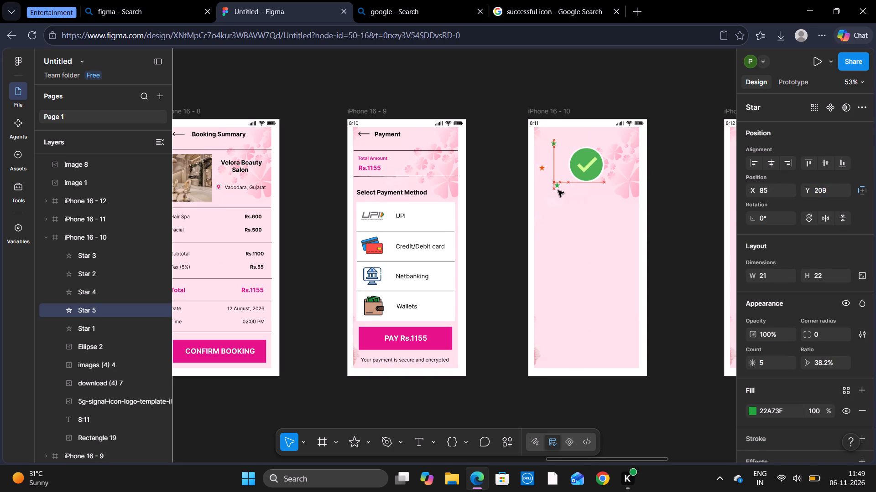
drag(558, 190, 558, 191)
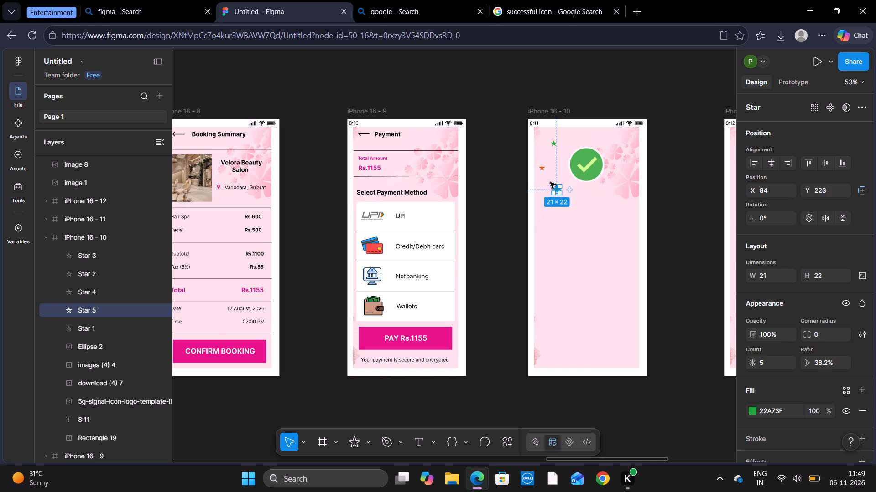
Duplicate the orange star and place the copy below the checkmark circle, at about X 172, Y 268.
click(544, 170)
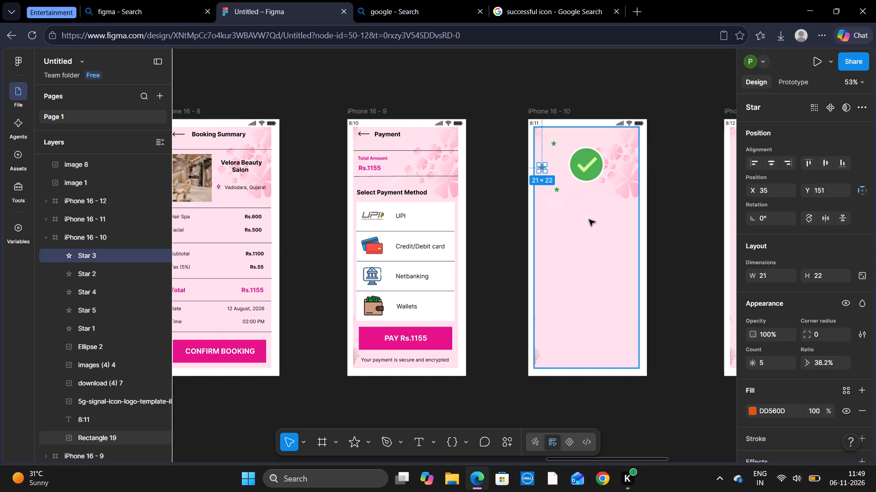
key(ctrl+c)
click(541, 170)
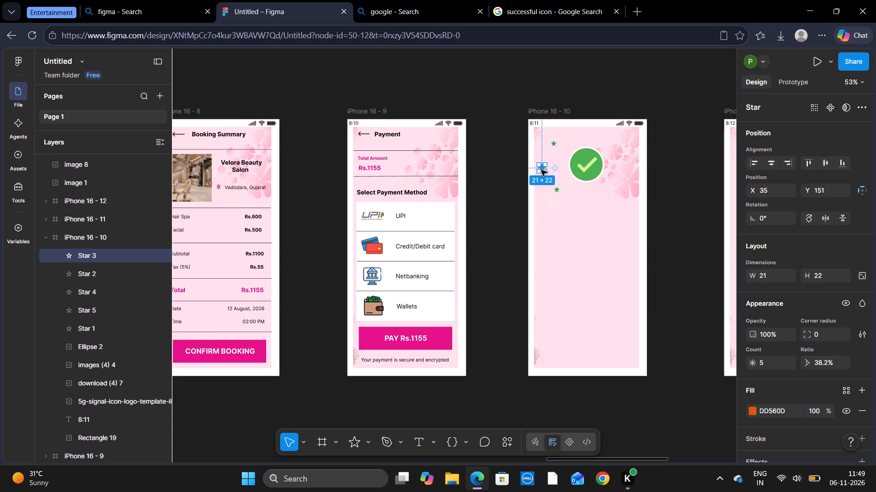
key(ctrl+v)
drag(541, 170, 556, 185)
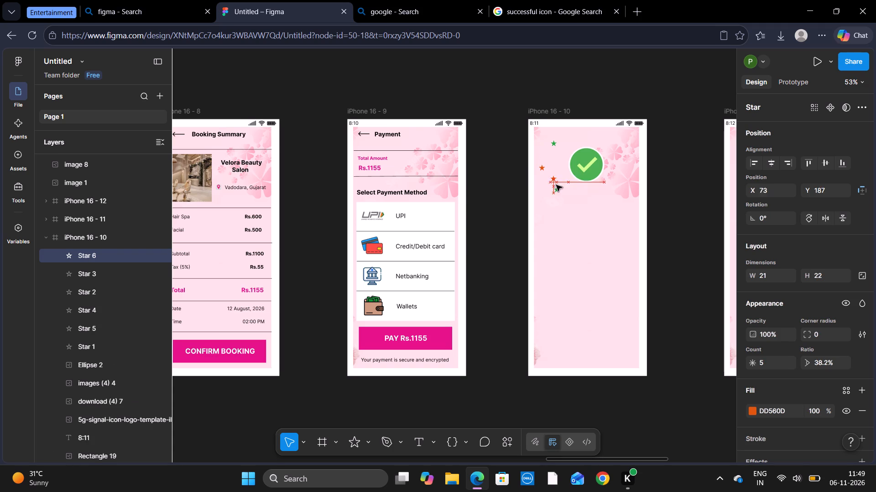
drag(556, 185, 577, 206)
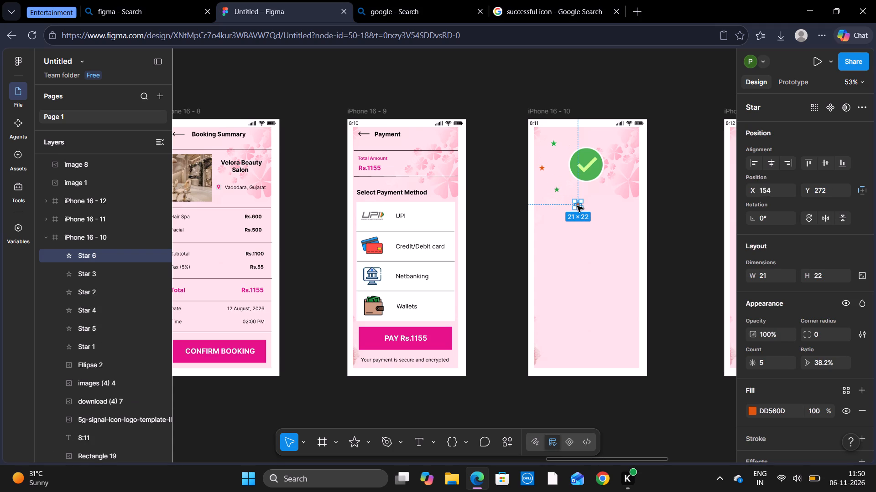
drag(577, 206, 581, 205)
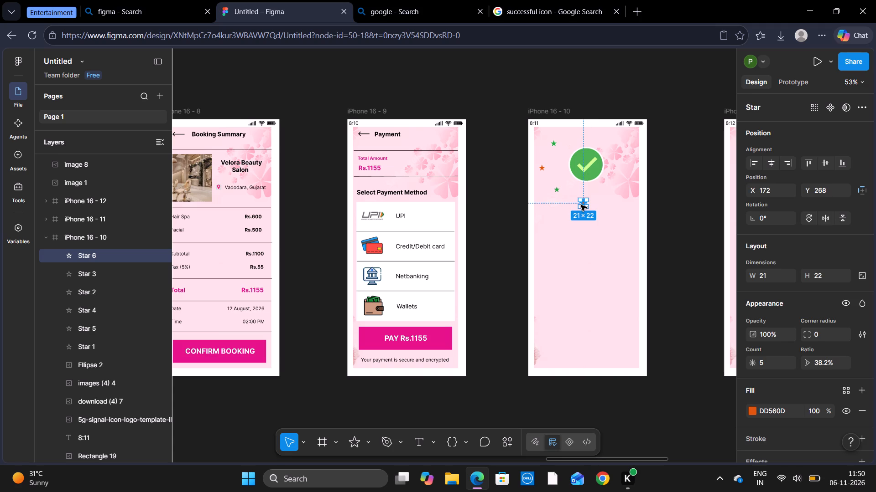
Paste another orange star and place it right of the checkmark circle, level with the left one, at about X 316, Y 151.
key(ctrl+v)
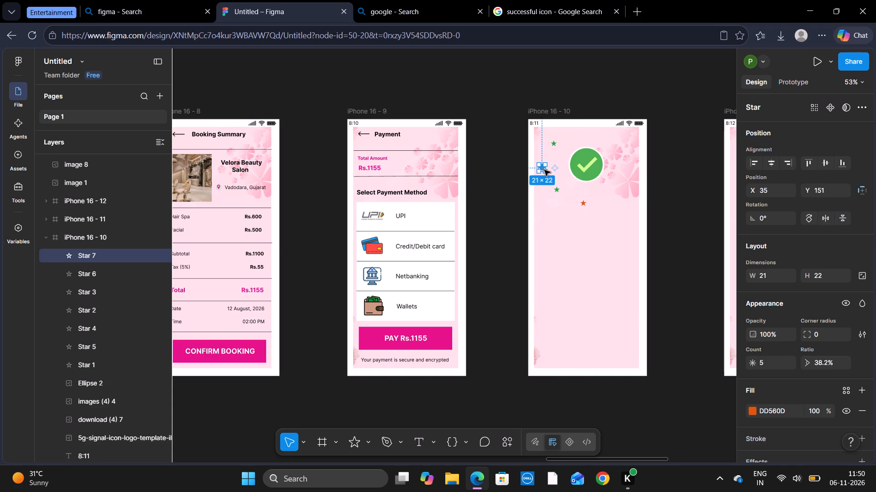
drag(542, 168, 619, 153)
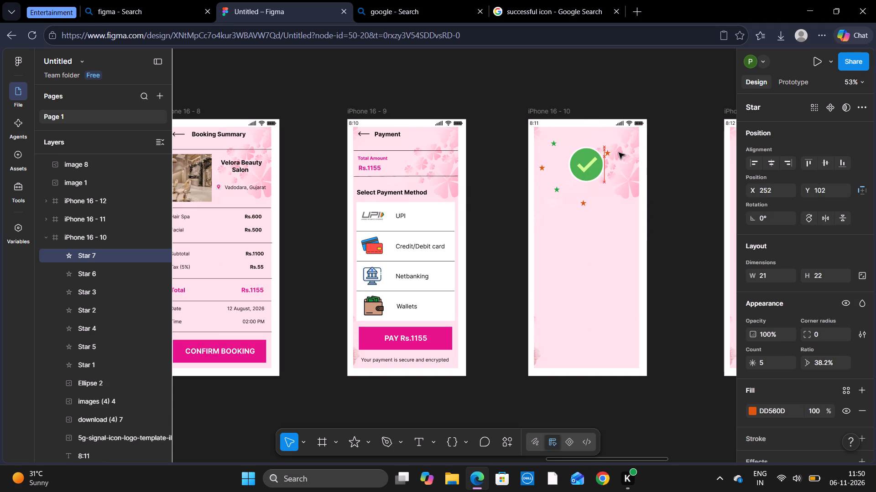
drag(619, 153, 625, 170)
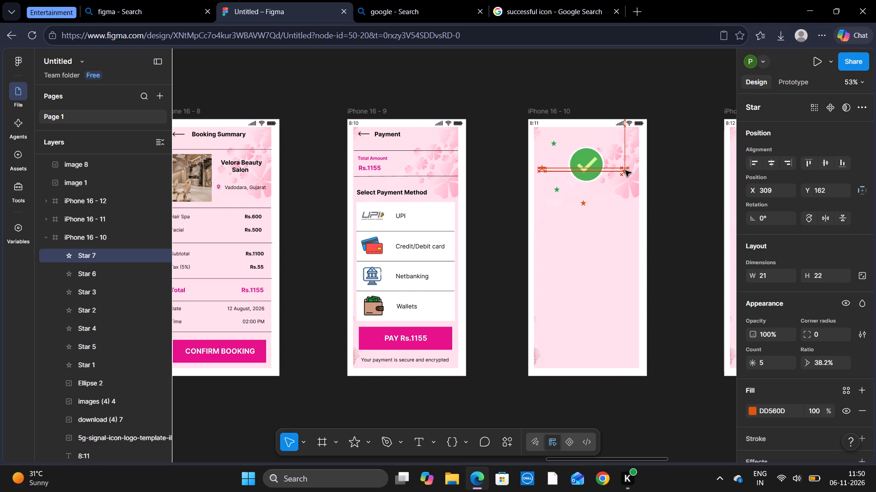
drag(625, 170, 626, 168)
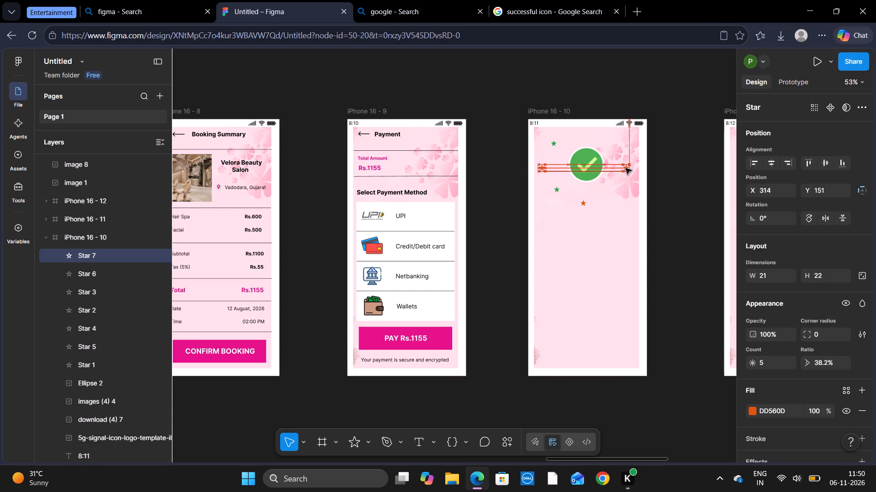
drag(626, 168, 627, 168)
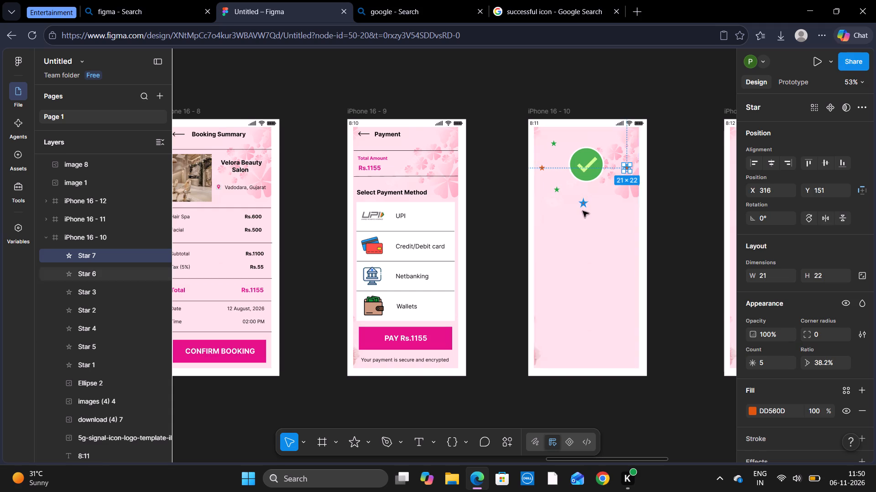
Duplicate the upper green star and place the copy at the lower right of the checkmark circle, about X 266, Y 223.
click(556, 144)
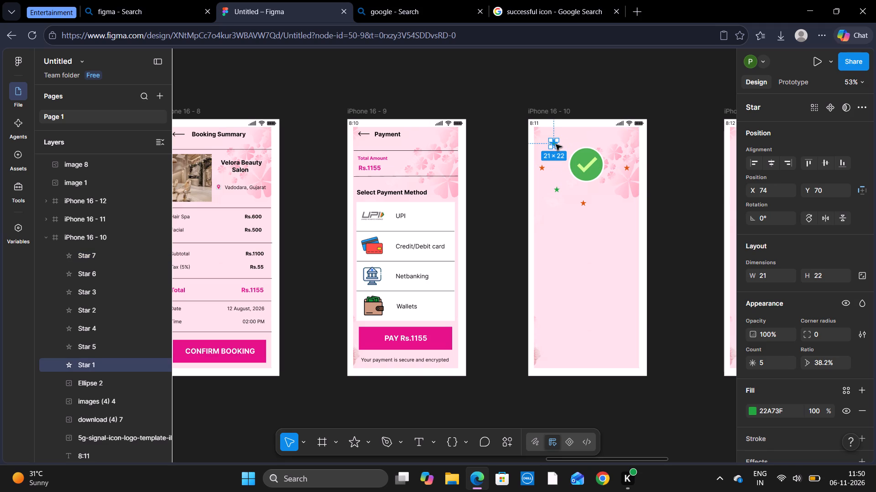
key(ctrl+c)
key(ctrl+v)
drag(553, 141, 564, 152)
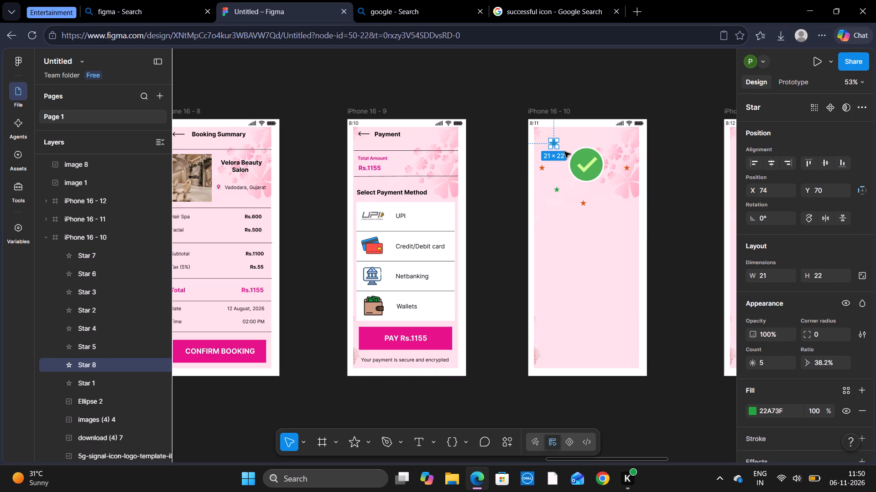
drag(564, 152, 617, 196)
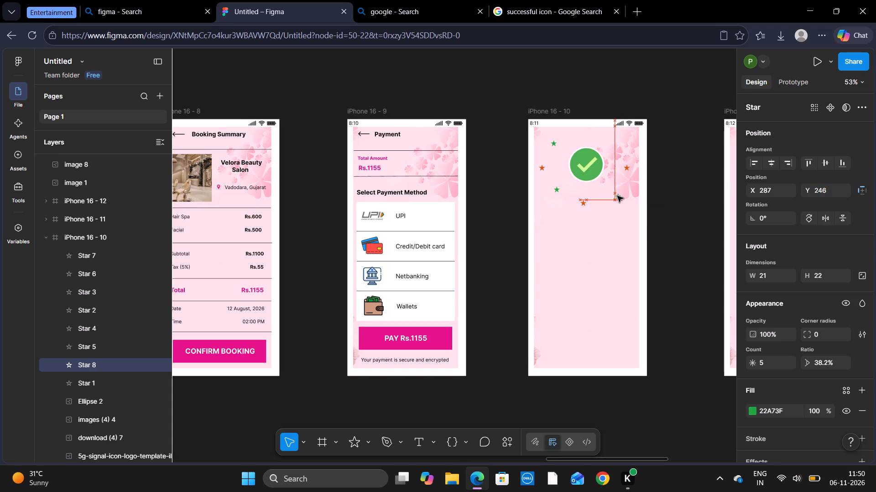
drag(617, 196, 614, 187)
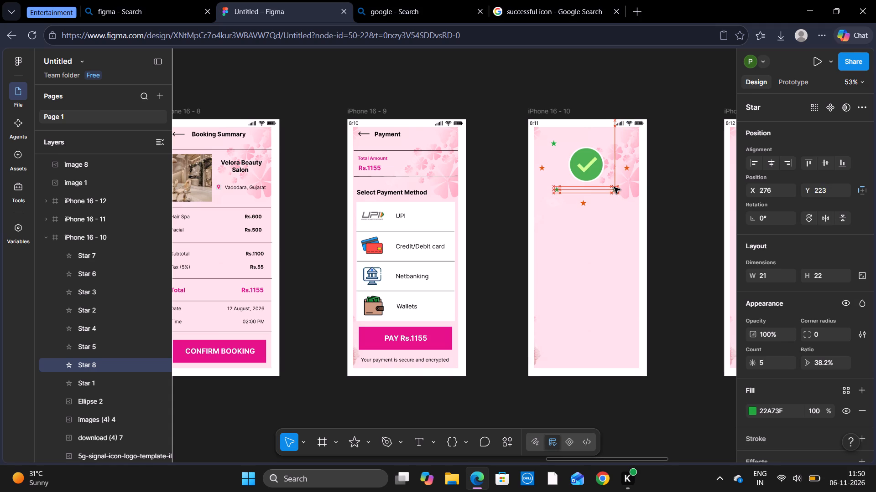
drag(614, 187, 610, 188)
drag(610, 188, 610, 188)
click(678, 202)
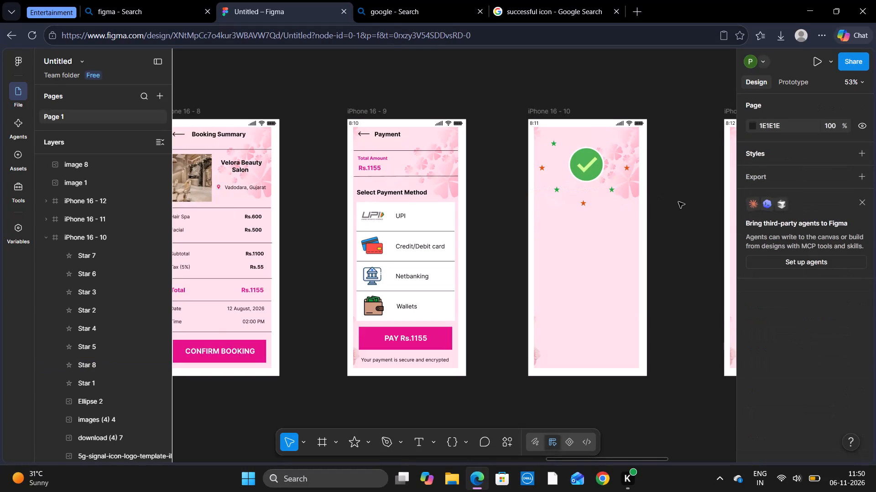
Paste another green star and place it at the upper right of the checkmark circle, about X 281, Y 70.
key(ctrl+v)
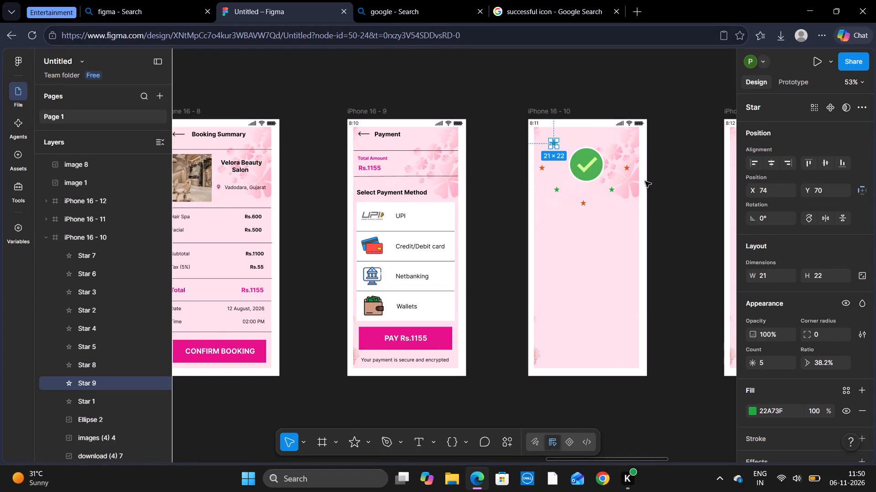
drag(554, 142, 605, 138)
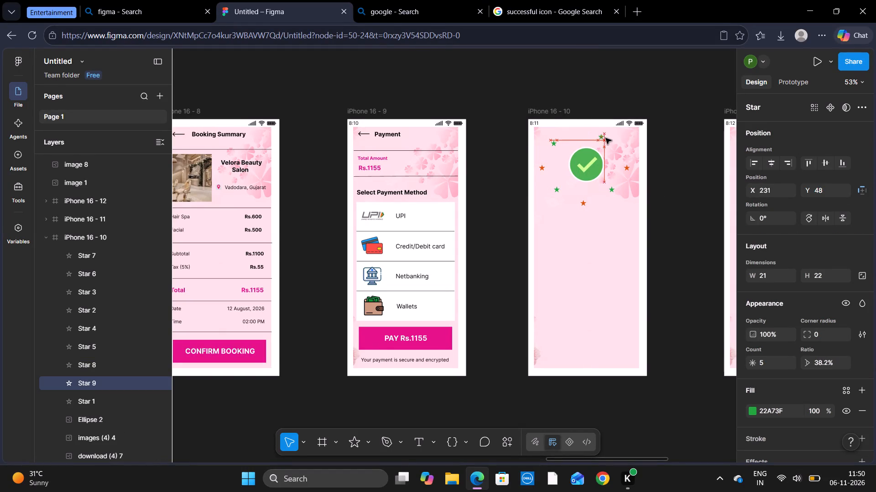
drag(605, 138, 614, 140)
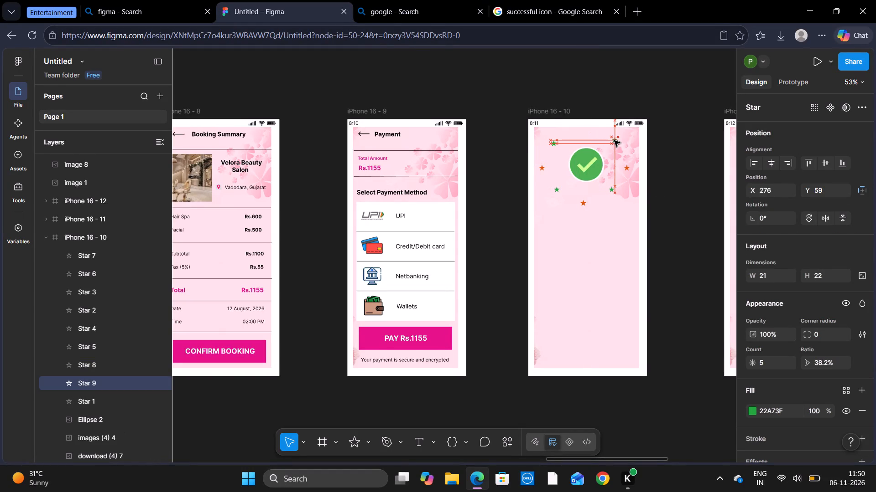
drag(614, 140, 616, 142)
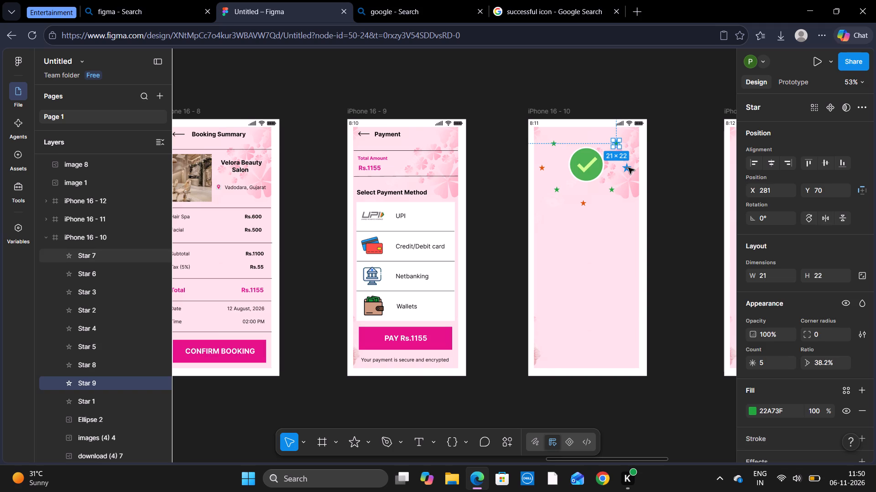
Duplicate the orange star right of the circle and place the copy centred above the checkmark, at about X 182, Y 26.
click(628, 168)
key(ctrl+c)
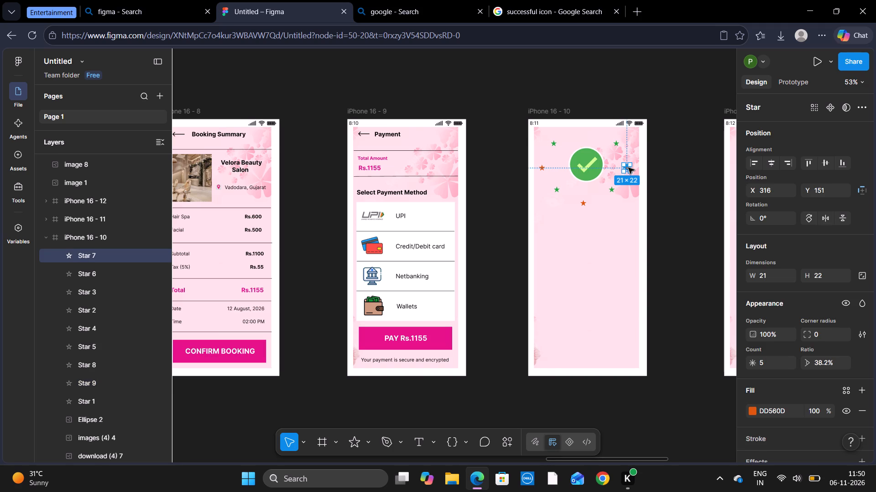
key(ctrl+v)
drag(628, 168, 598, 144)
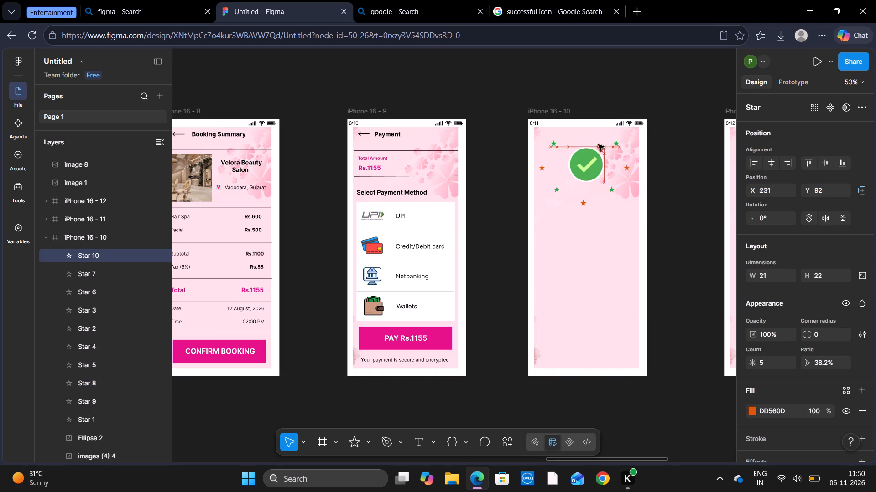
drag(598, 144, 586, 131)
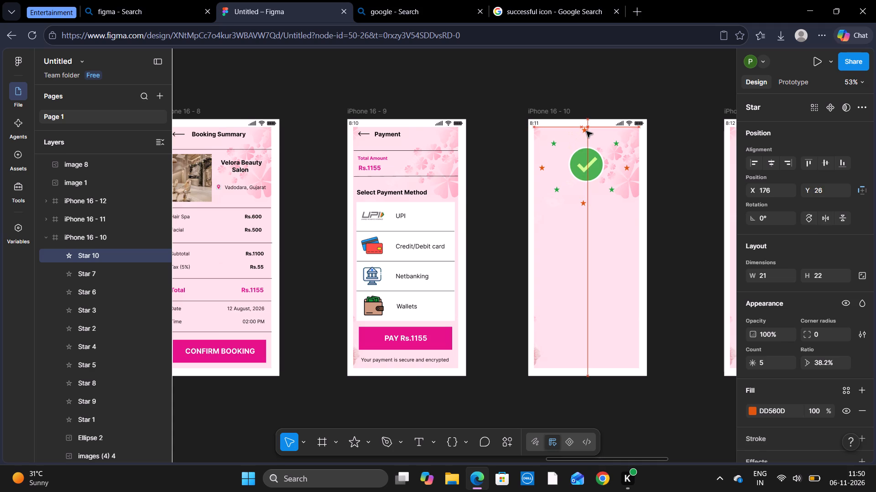
drag(586, 131, 588, 131)
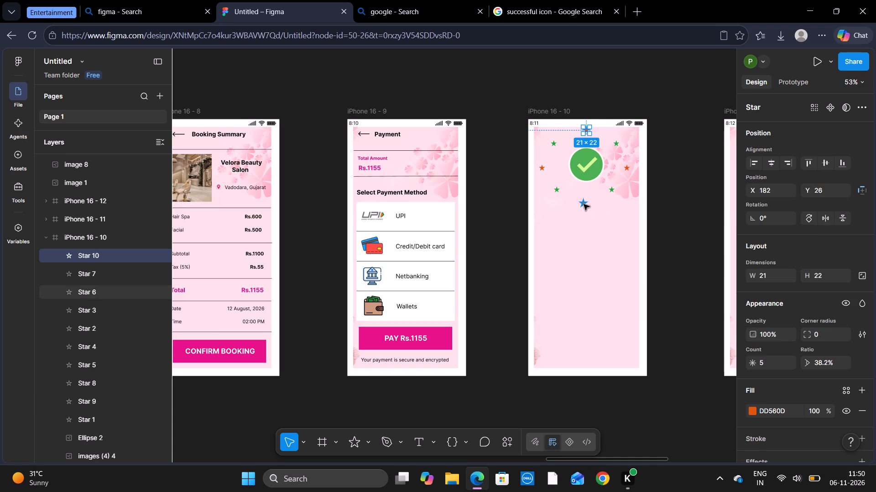
Shift the orange star below the checkmark circle to X 182, aligning it with the orange star above.
click(584, 204)
click(584, 204)
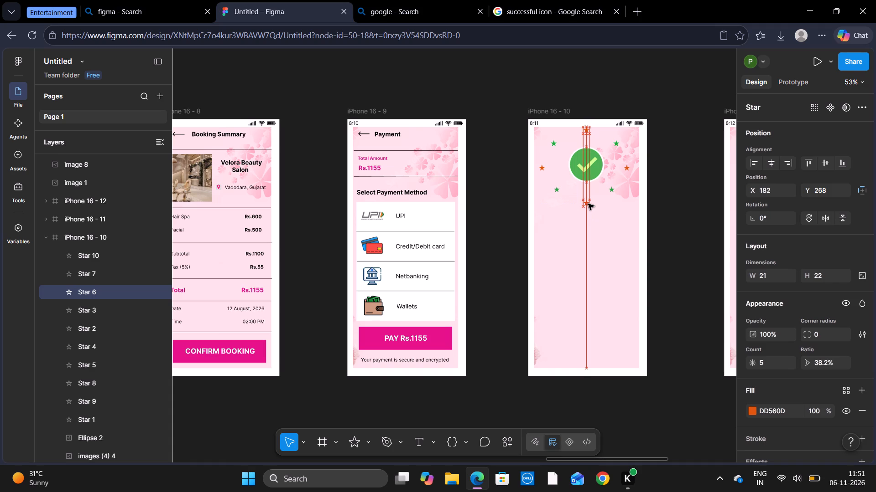
click(678, 213)
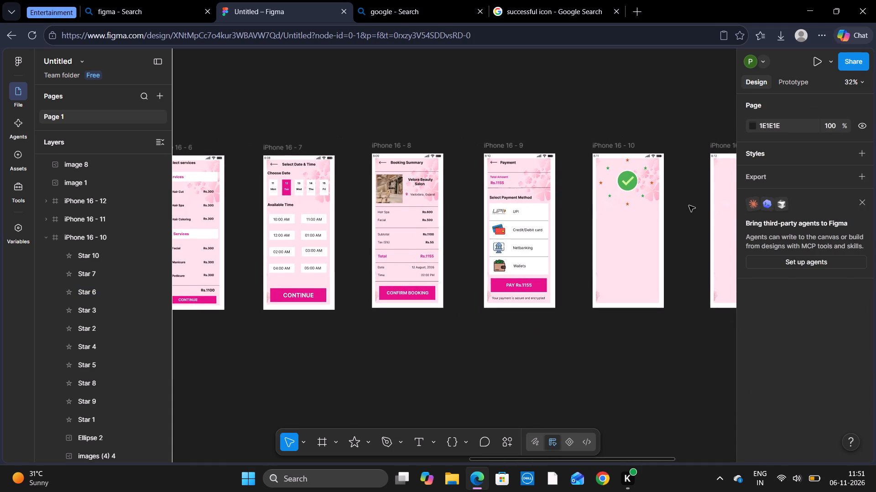
Add the text "Booking Confirmed!" below the star ring in iPhone 16 - 10, in Inter Bold, size 20, with green fill 22A73F.
click(421, 444)
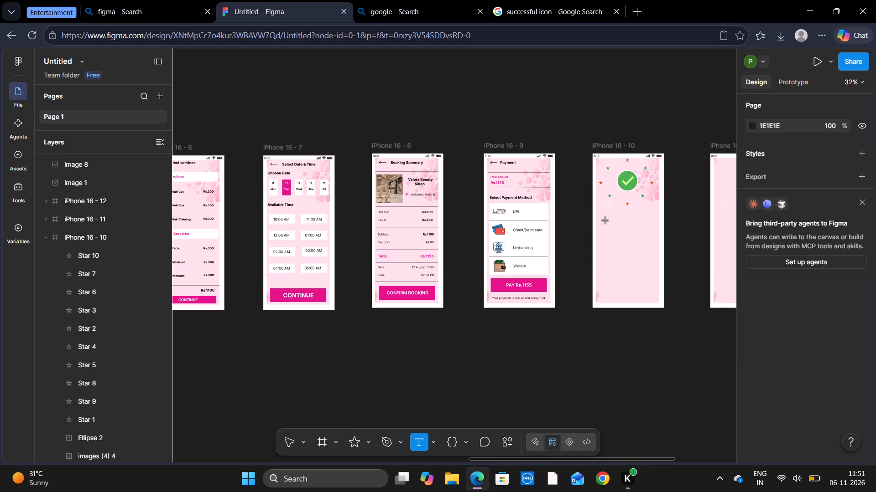
click(605, 220)
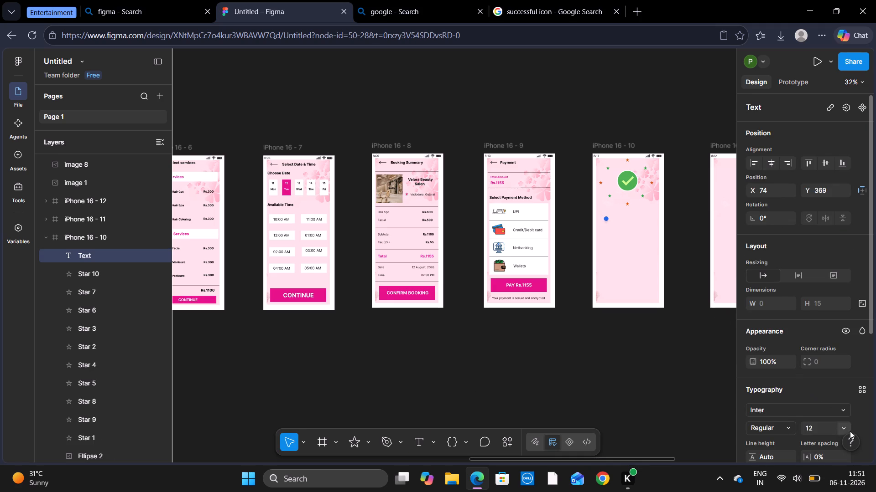
click(847, 426)
click(849, 430)
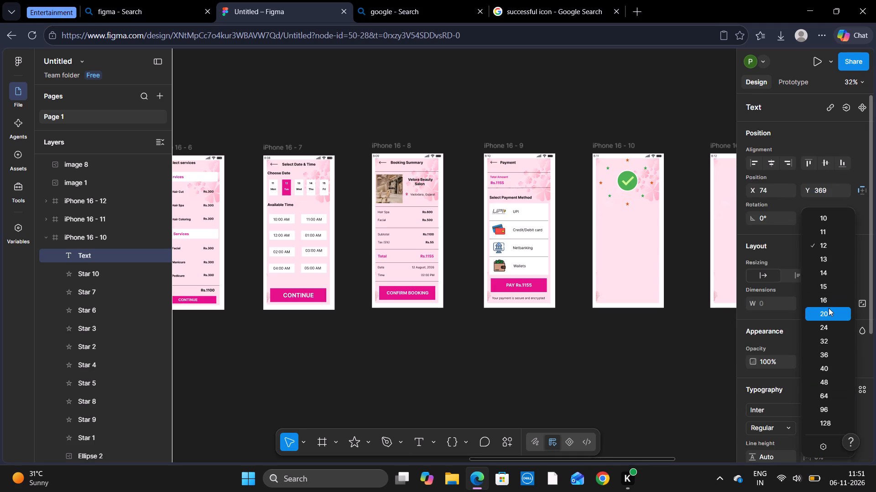
click(829, 308)
click(787, 425)
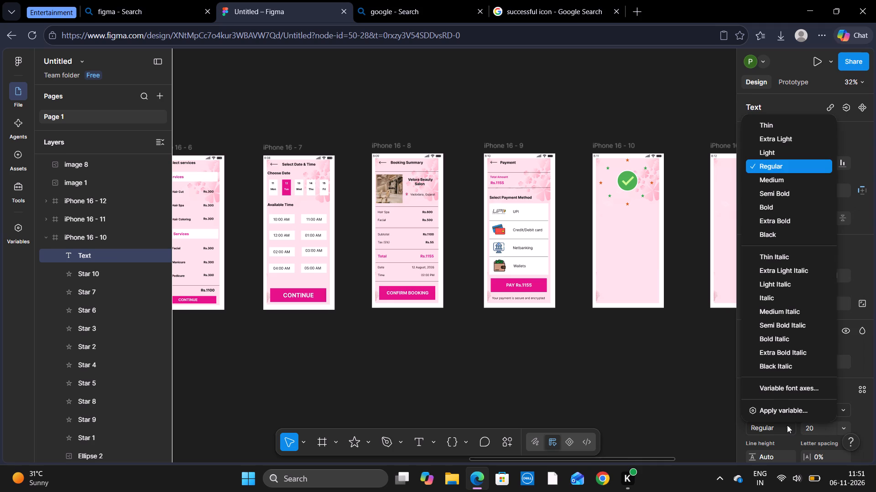
click(779, 205)
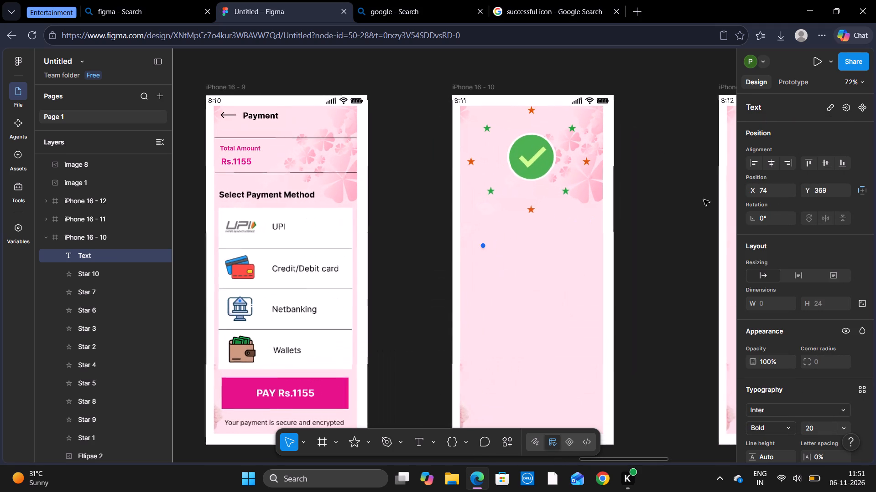
scroll(772, 373, down, 2)
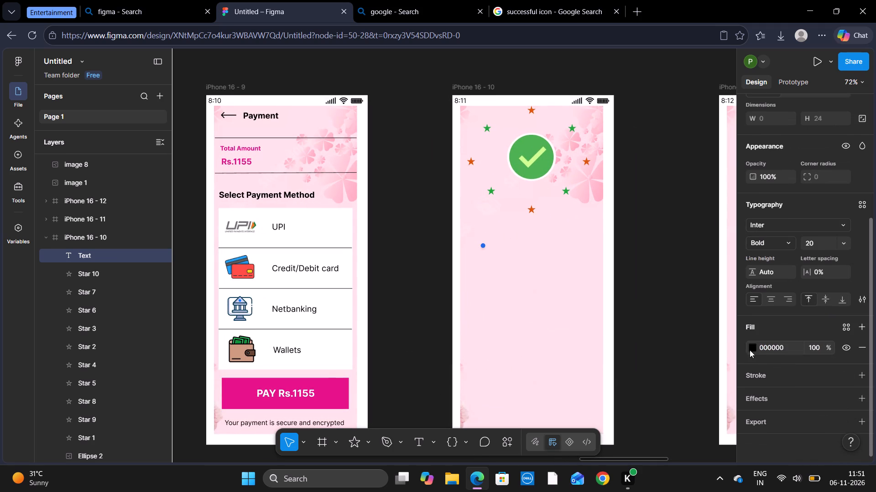
click(754, 348)
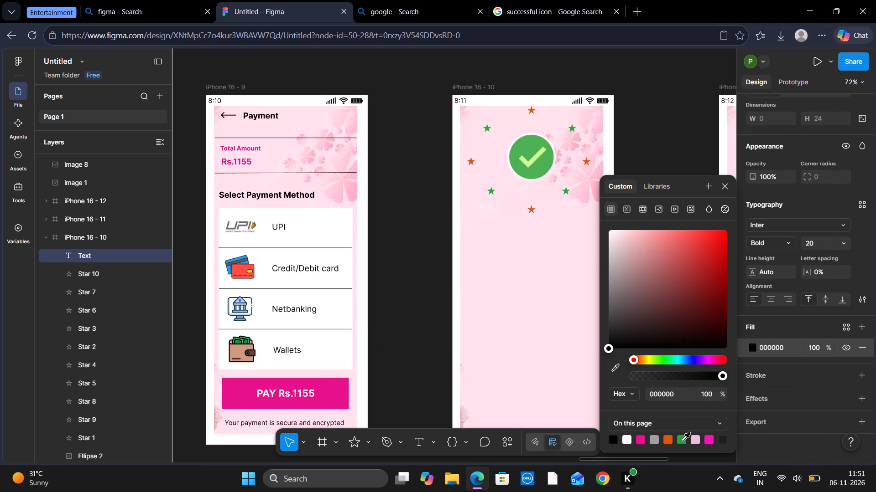
click(682, 441)
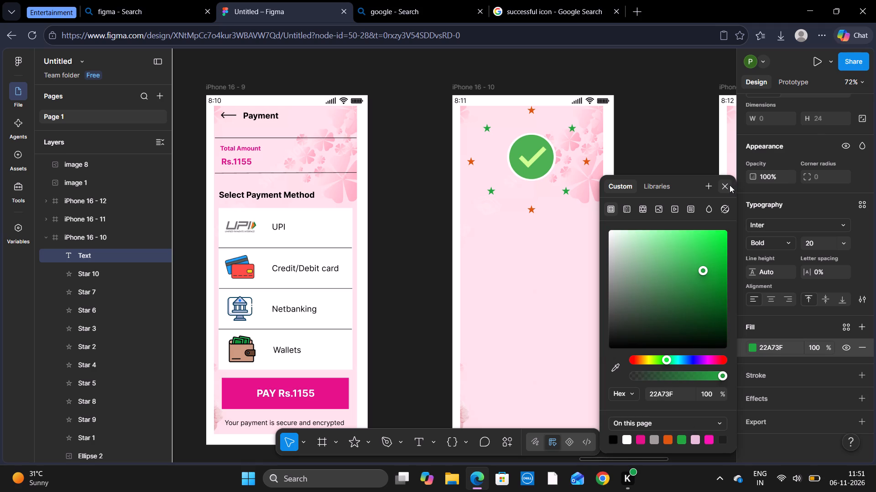
click(730, 185)
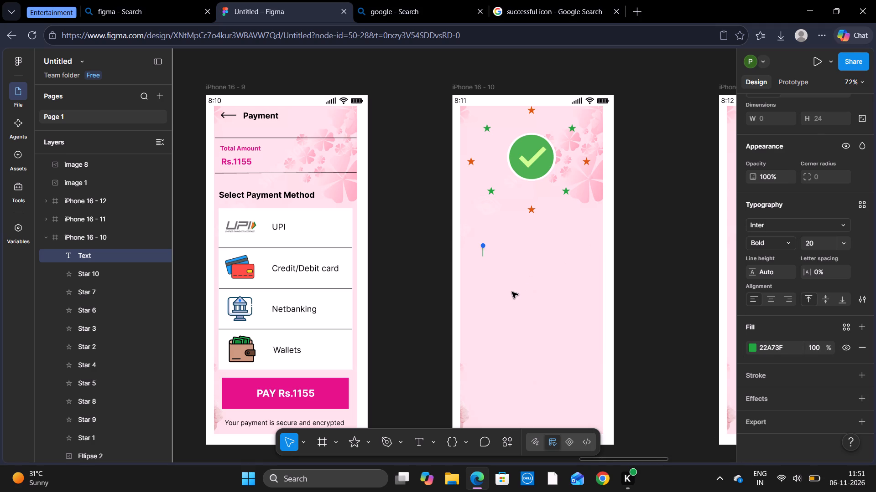
key(shift+b)
text(oo)
text(king Con)
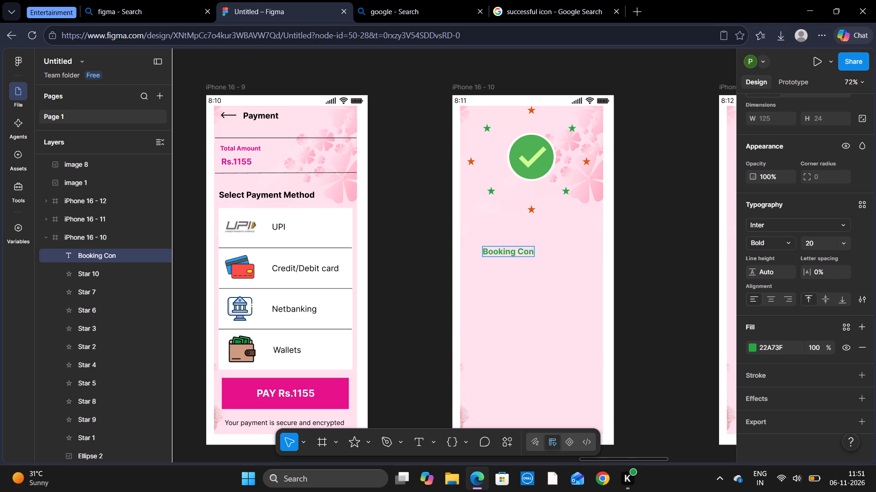
text(fir)
text(med)
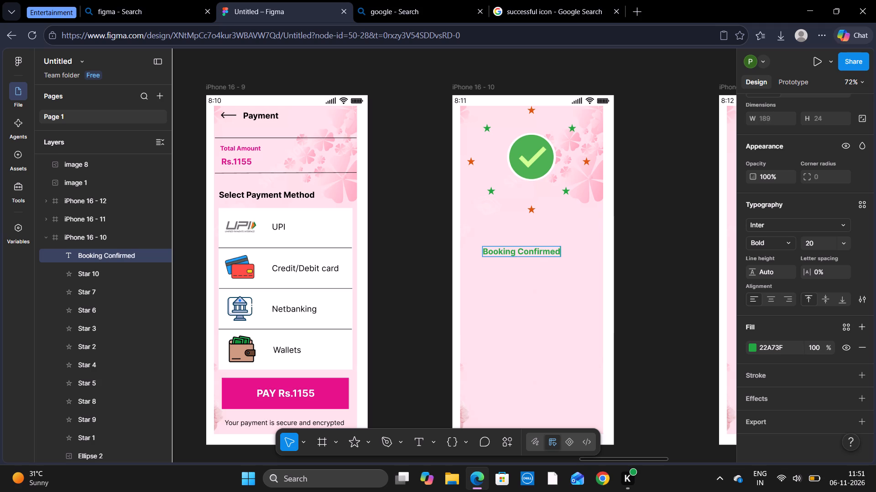
key(shift+exclam)
click(533, 273)
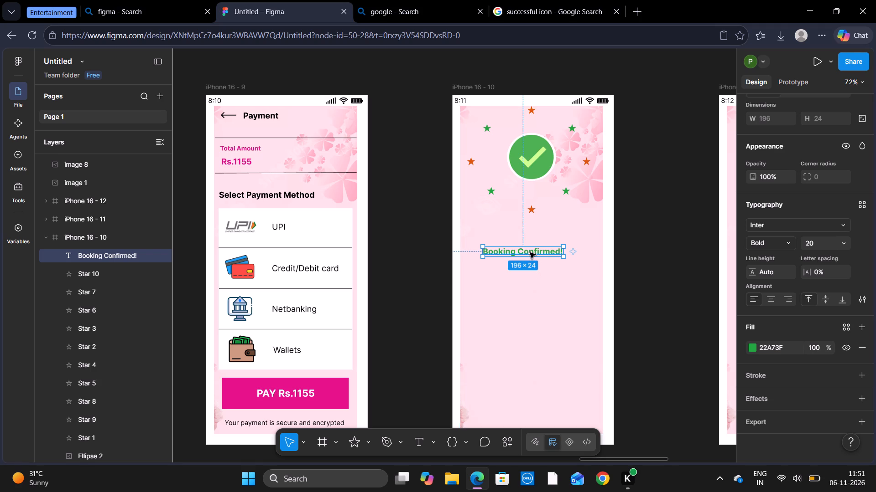
Move the "Booking Confirmed!" text up and centre it under the lower orange star, at about X 95, Y 322.
drag(530, 251, 538, 236)
click(704, 246)
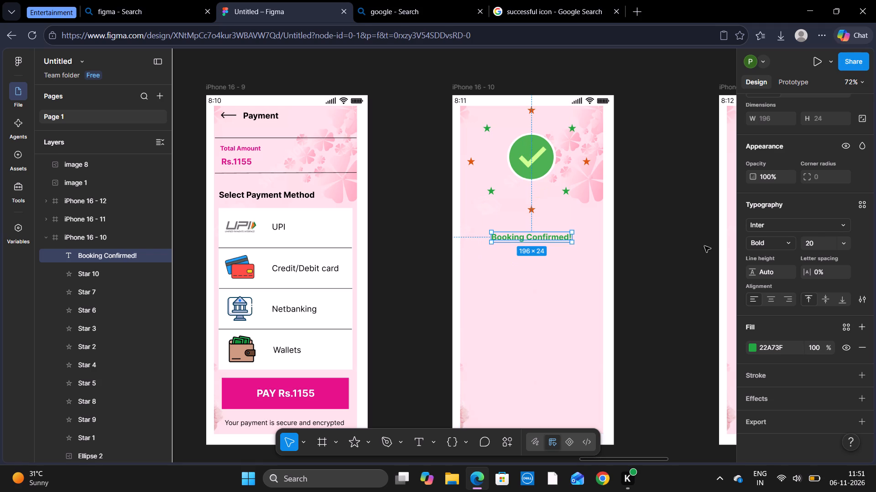
scroll(704, 246, down, 2)
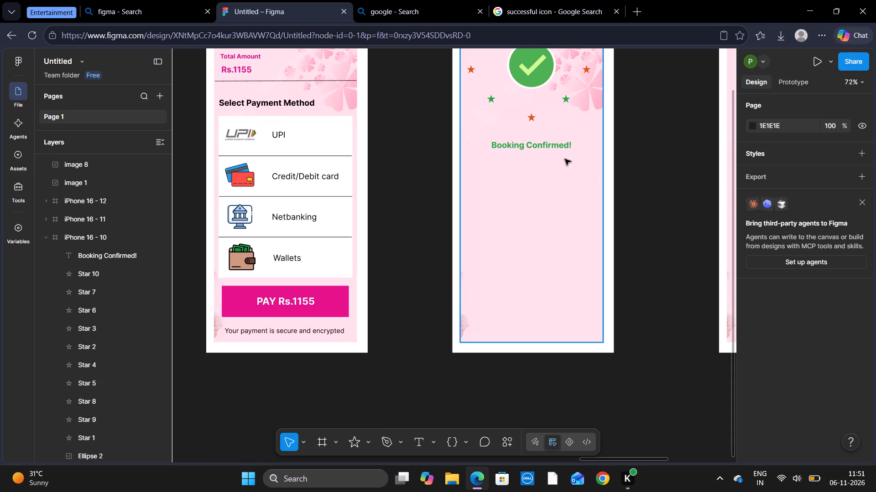
click(559, 149)
drag(559, 149, 559, 143)
Restyle the "Booking Confirmed!" text to Extra Bold at size 24.
click(559, 143)
scroll(789, 374, down, 1)
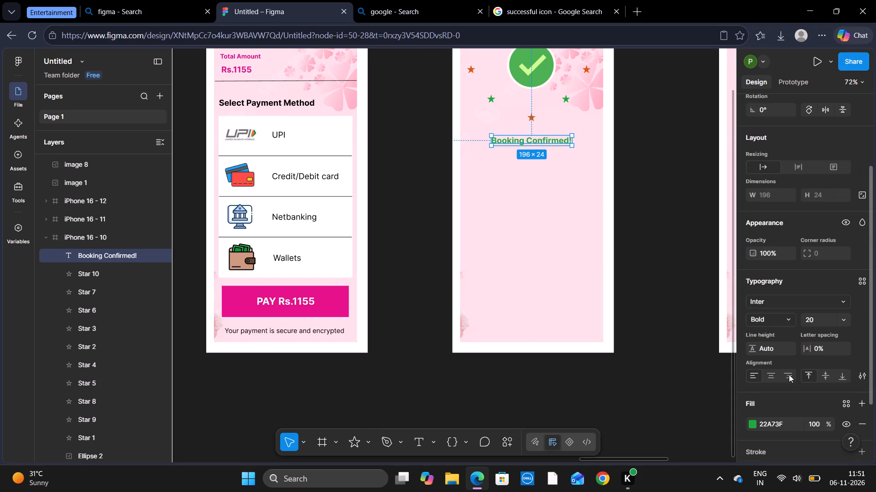
scroll(789, 374, down, 1)
click(847, 313)
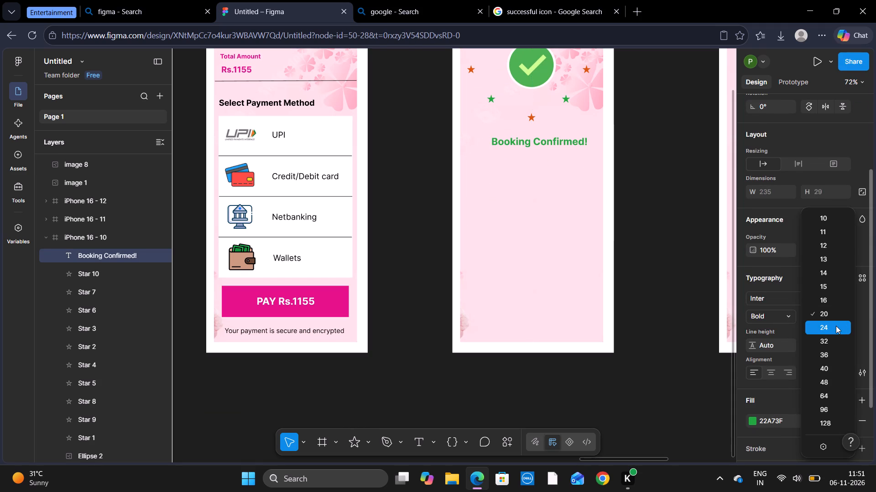
click(836, 326)
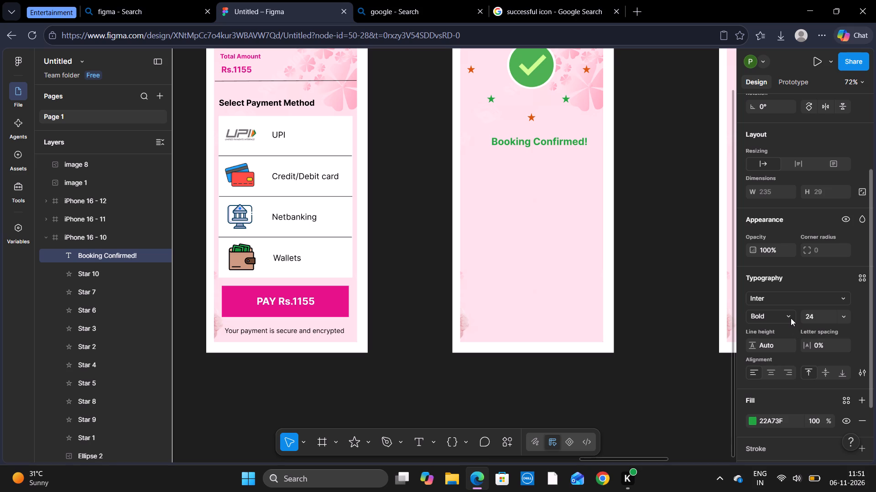
click(791, 318)
click(790, 327)
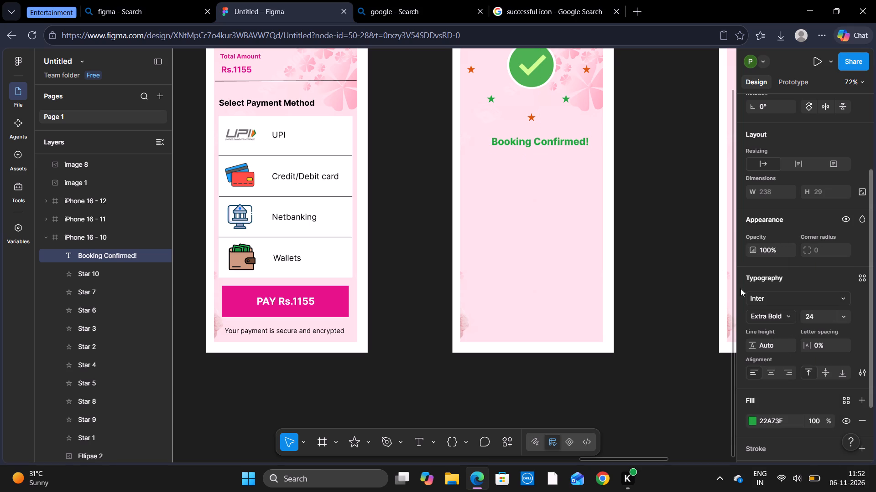
Reposition the enlarged "Booking Confirmed!" heading so it is centred beneath the checkmark circle and the lower orange star.
click(585, 166)
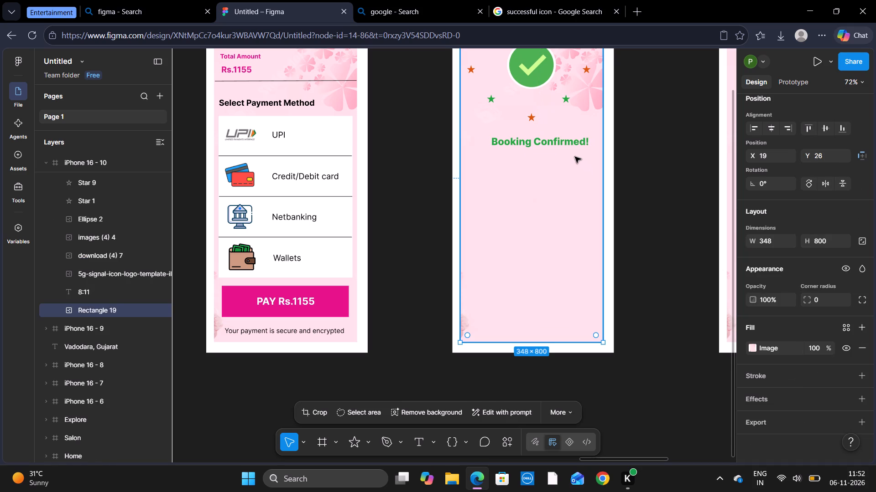
click(569, 143)
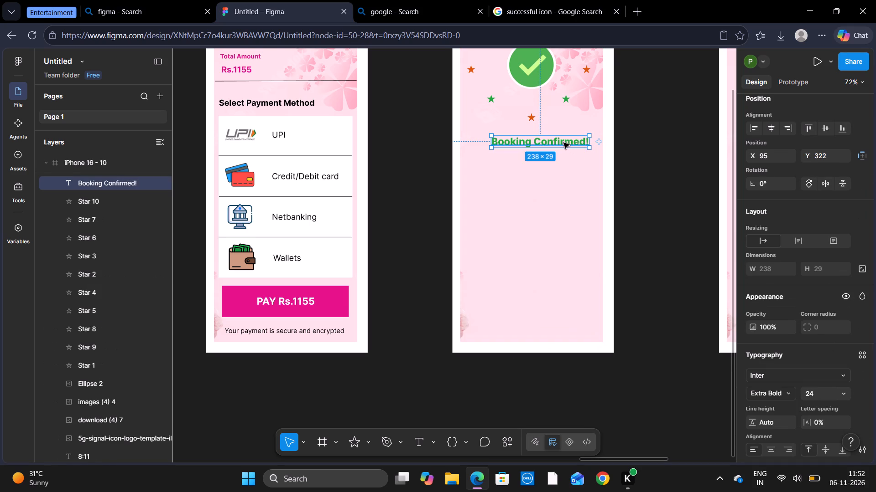
scroll(563, 143, up, 1)
drag(550, 184, 546, 185)
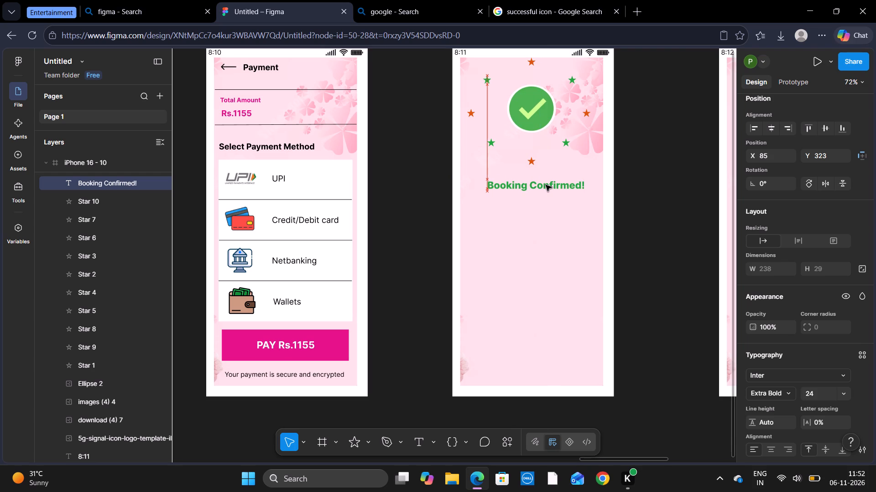
drag(546, 185, 546, 185)
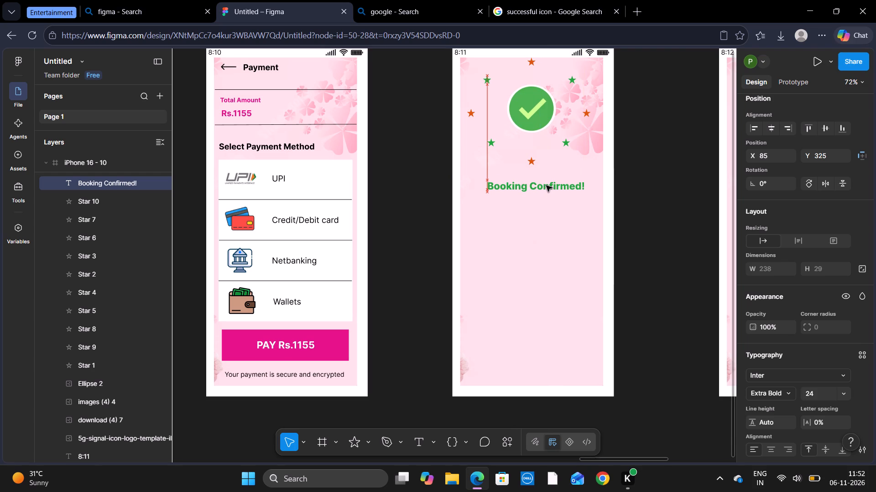
drag(546, 185, 545, 186)
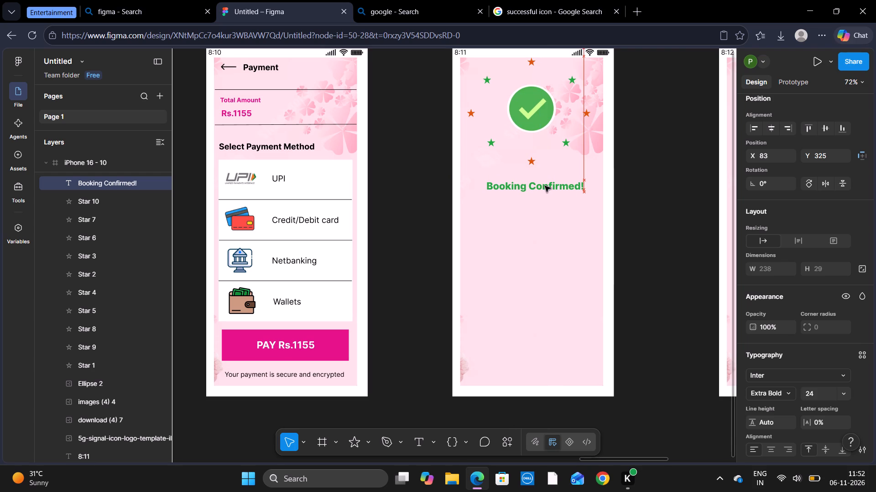
drag(545, 186, 570, 204)
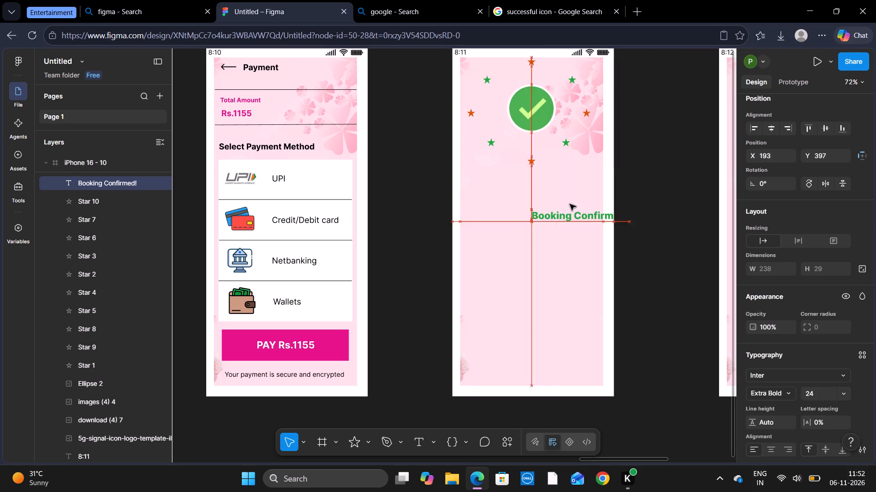
drag(570, 204, 541, 186)
click(648, 202)
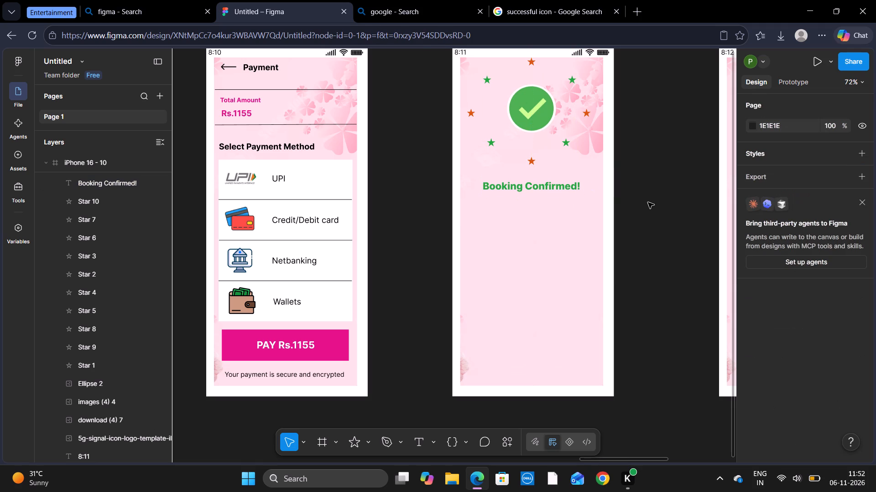
Start a message reading "Your appointment has been" below the "Booking Confirmed!" heading, in Inter Regular, size 16.
click(416, 437)
click(475, 204)
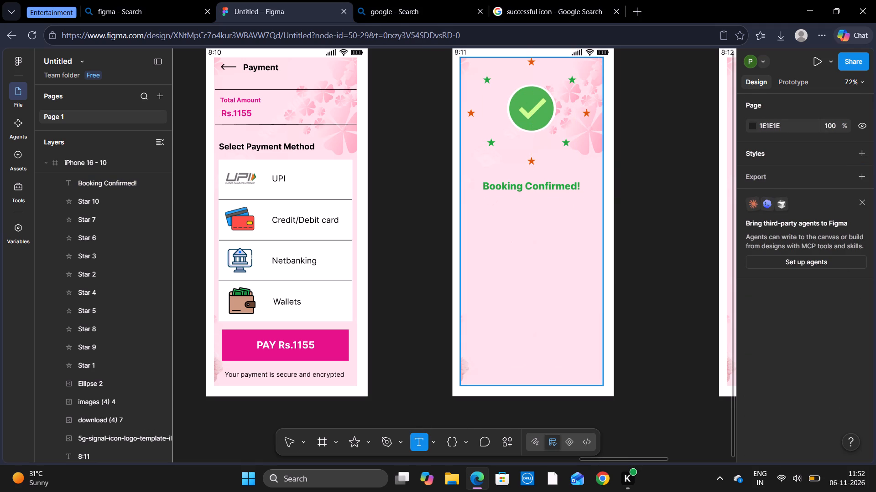
click(845, 422)
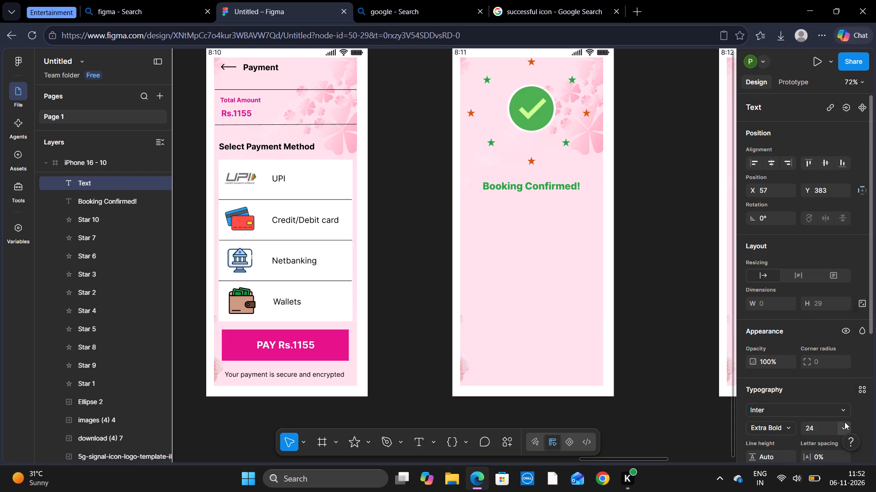
click(838, 297)
click(792, 425)
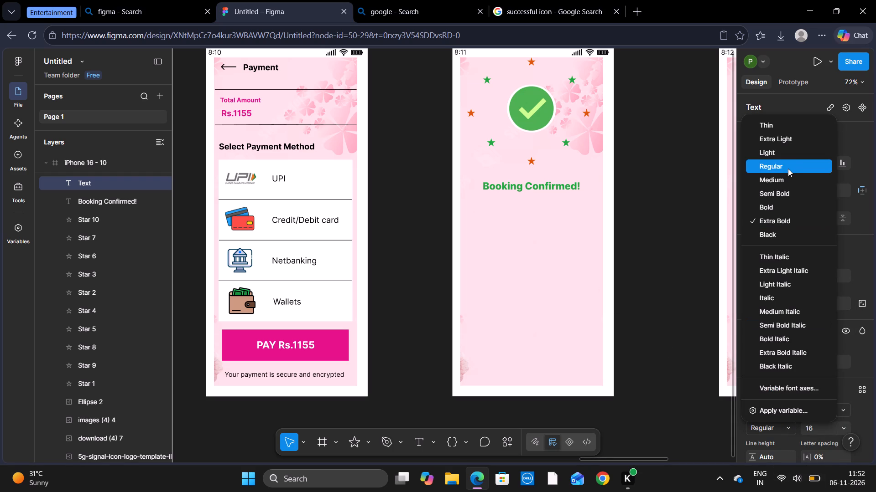
click(788, 169)
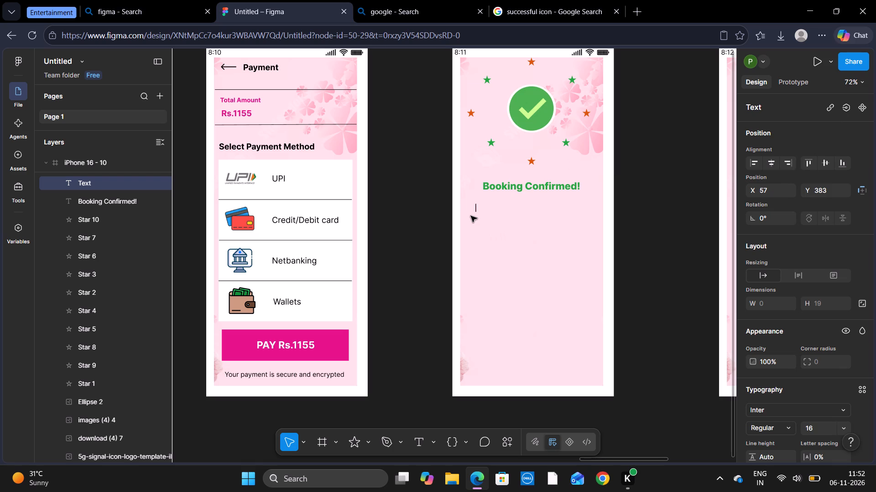
text(Your)
key(space)
text(appoin)
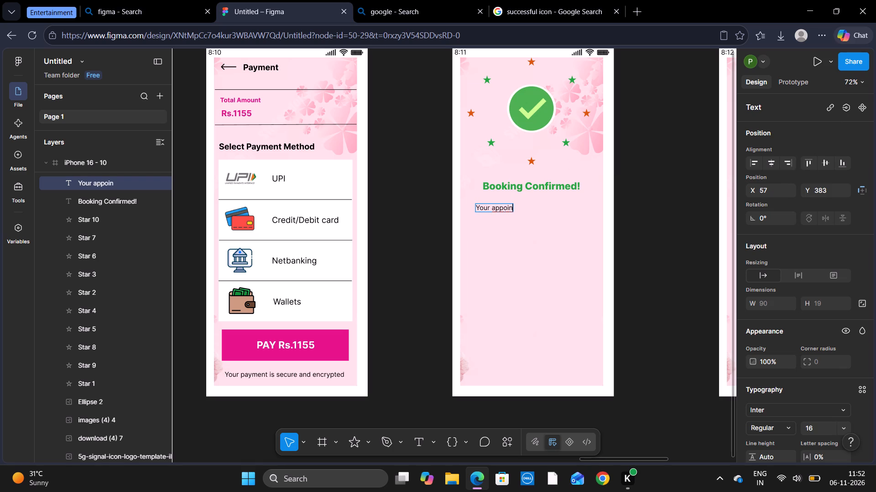
text(tment has been)
key(space)
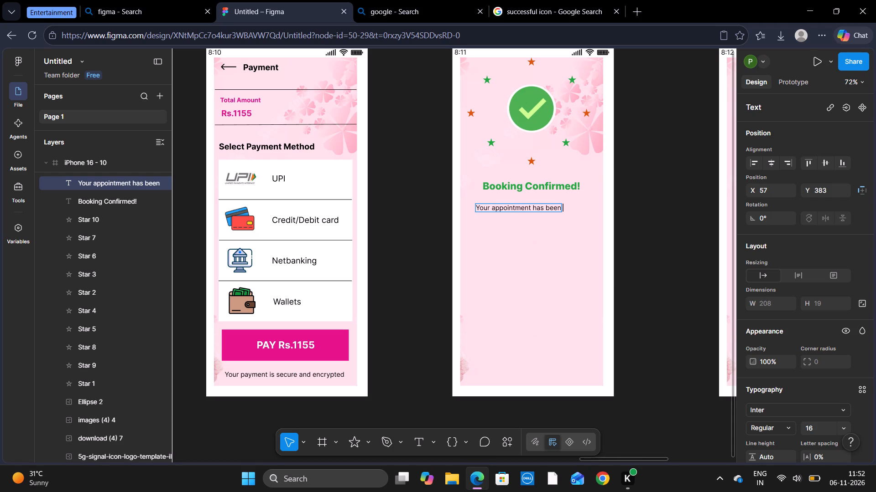
Complete the message with "successfully booked." after a blank line, indented four spaces under the first line.
key(Delete)
key(Return)
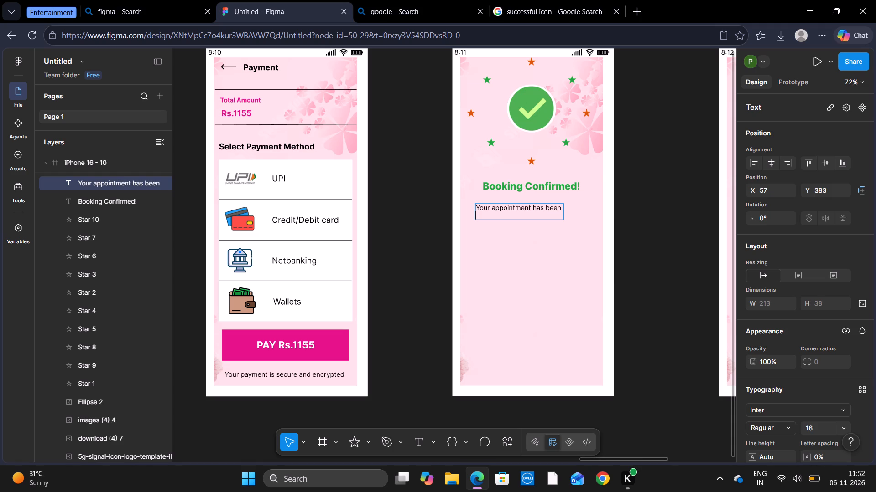
key(Return)
key(space)
key(space)
key(space)
key(space)
key(s)
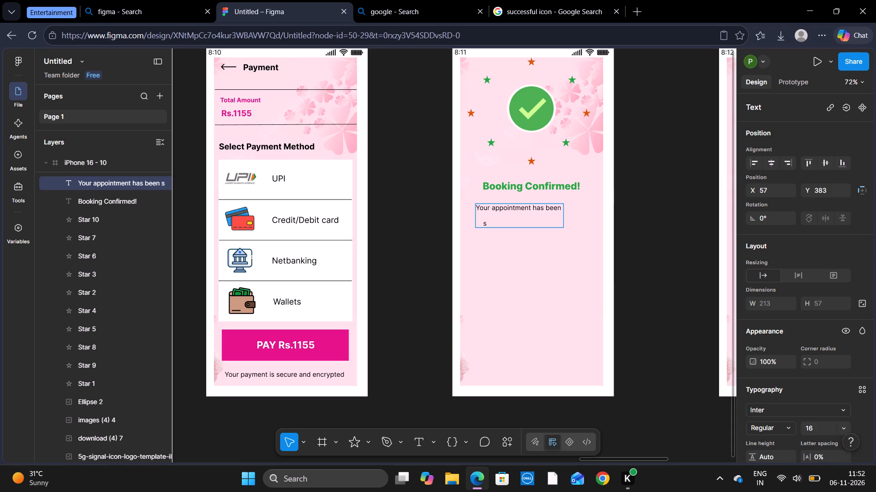
text(ucc)
text(ess)
text(fully booked)
key(period)
click(498, 257)
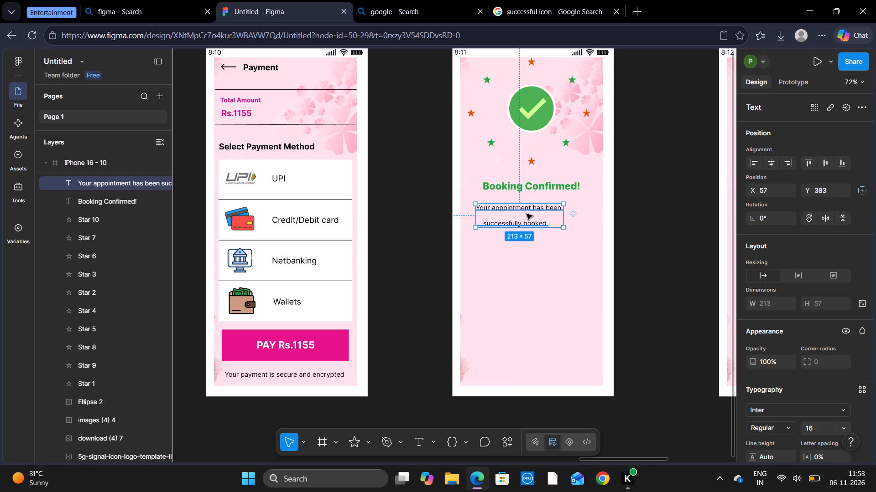
Move the appointment message up and centre it under the "Booking Confirmed!" heading, at about X 89, Y 369.
drag(527, 214, 538, 211)
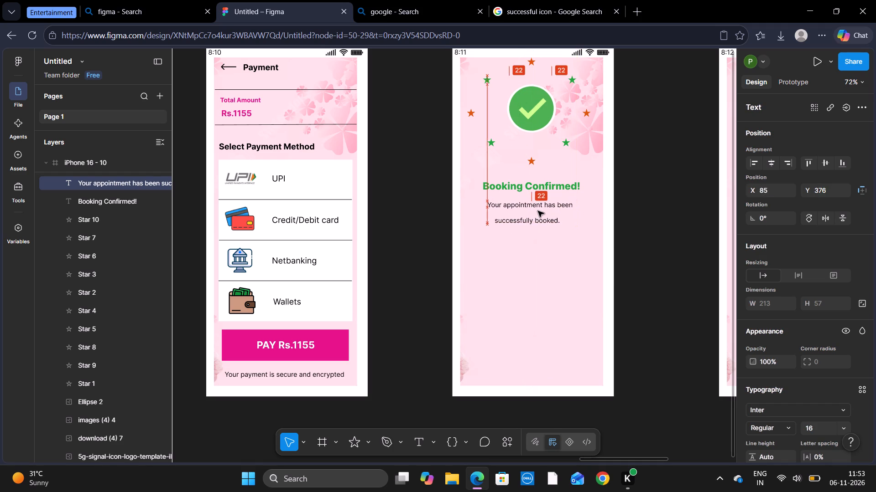
drag(538, 211, 539, 208)
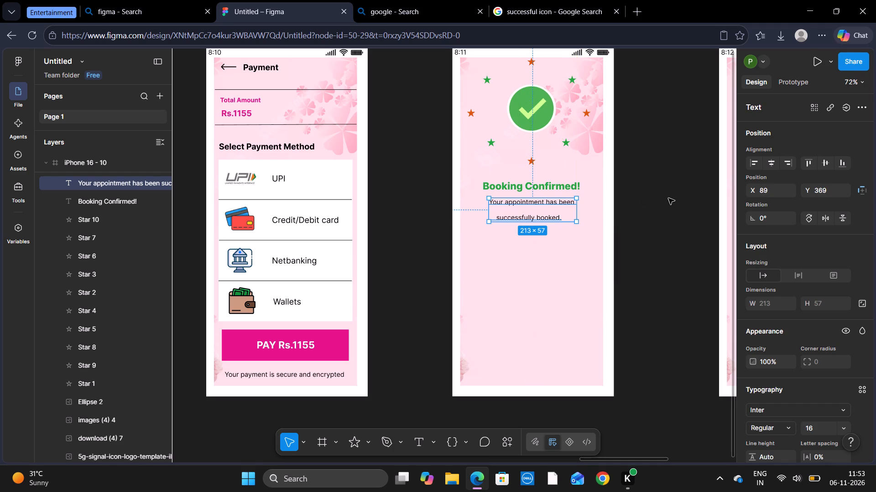
click(668, 198)
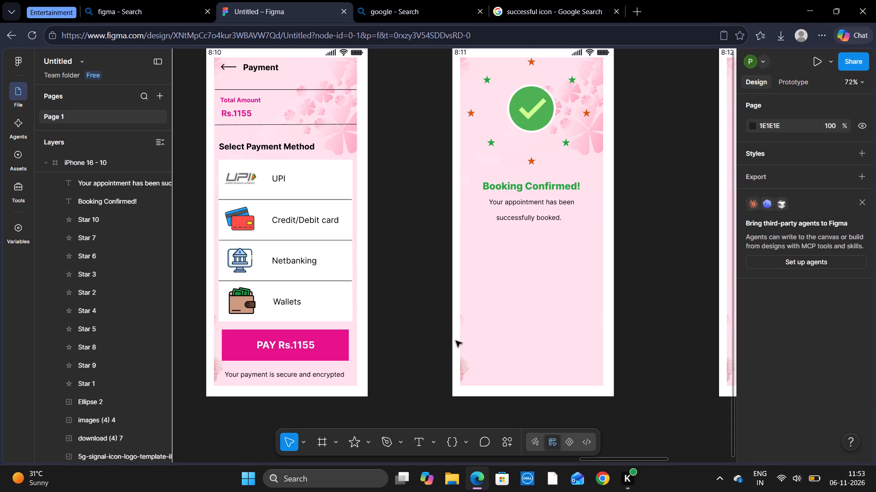
Draw a rectangle of about 325 × 235 beneath the appointment message, starting at about X 32, Y 448.
click(368, 444)
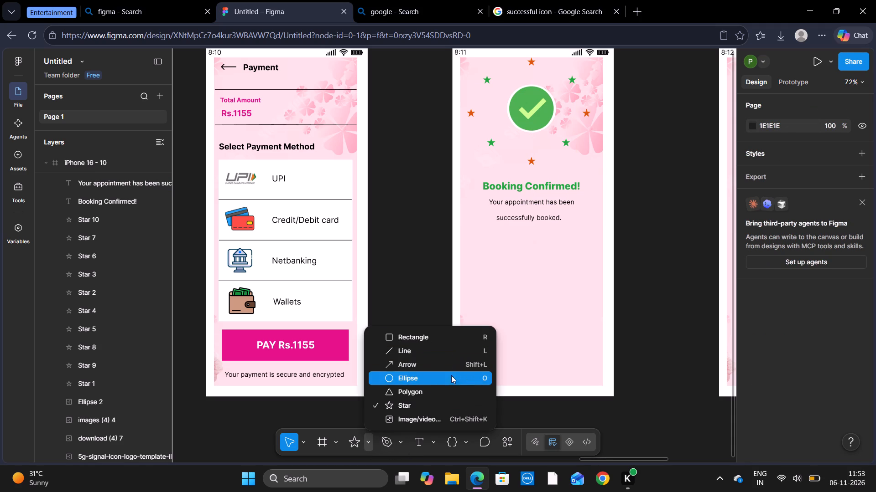
click(462, 339)
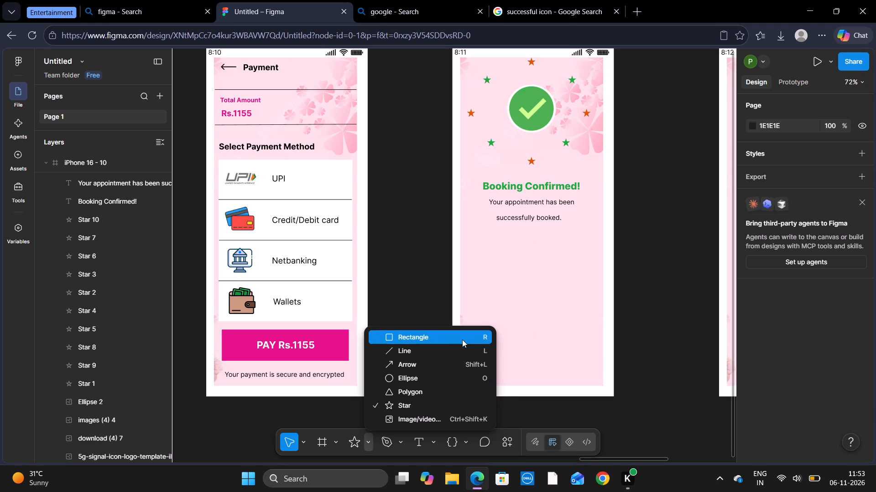
drag(465, 231, 483, 253)
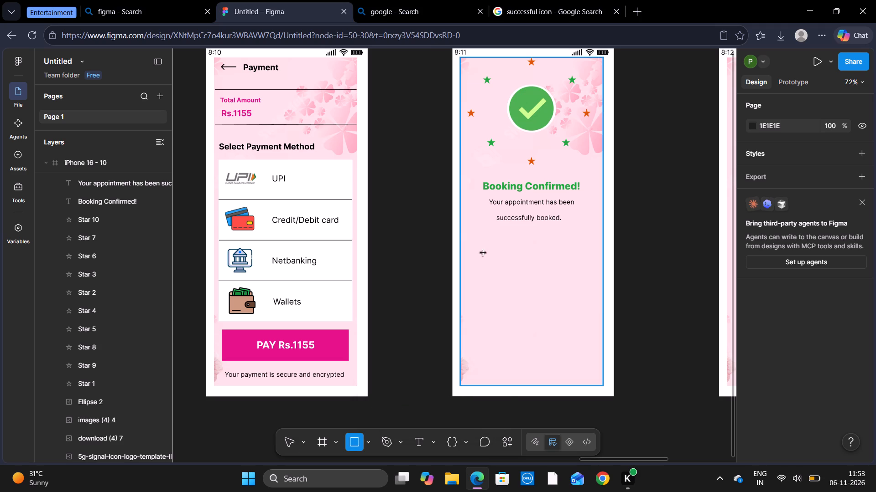
drag(483, 253, 594, 337)
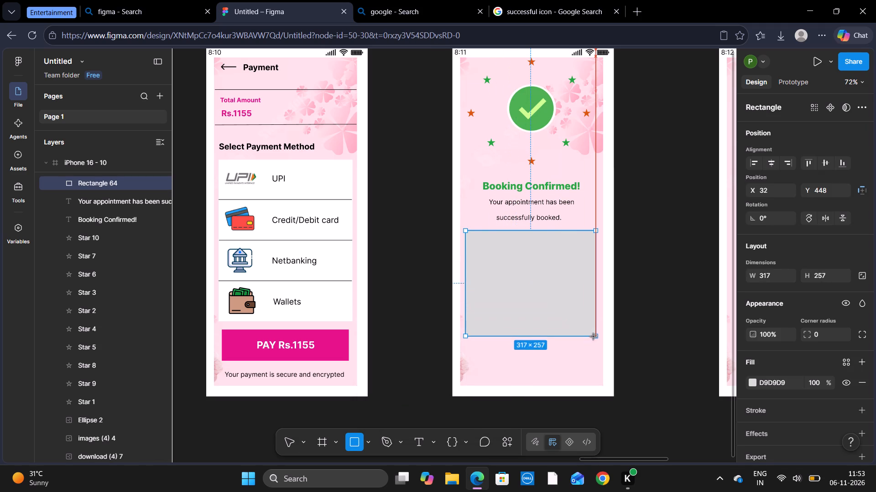
drag(594, 337, 593, 330)
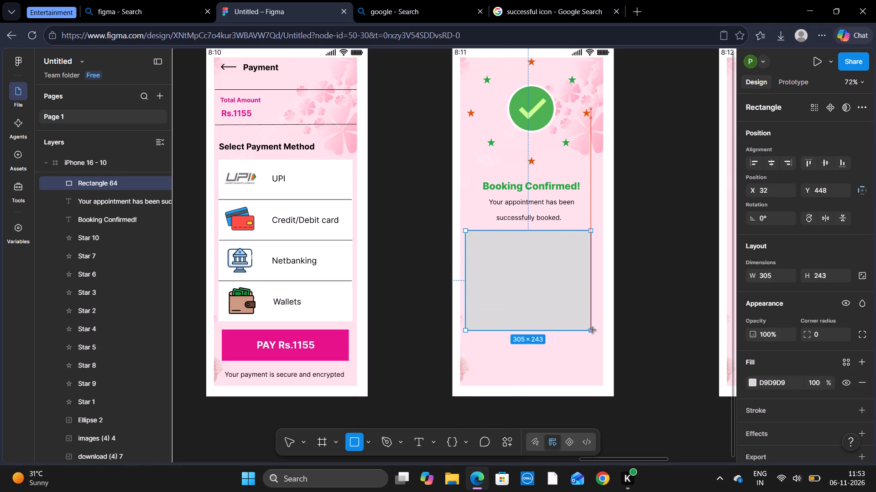
drag(593, 330, 596, 325)
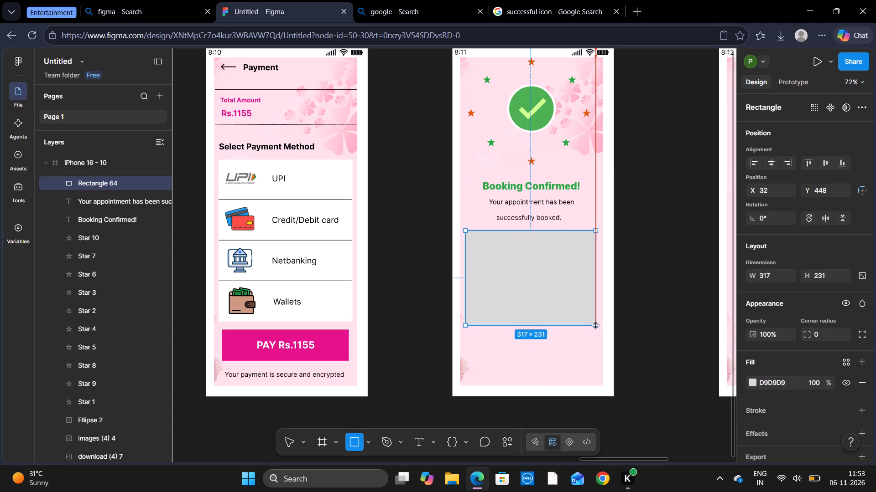
drag(596, 325, 599, 327)
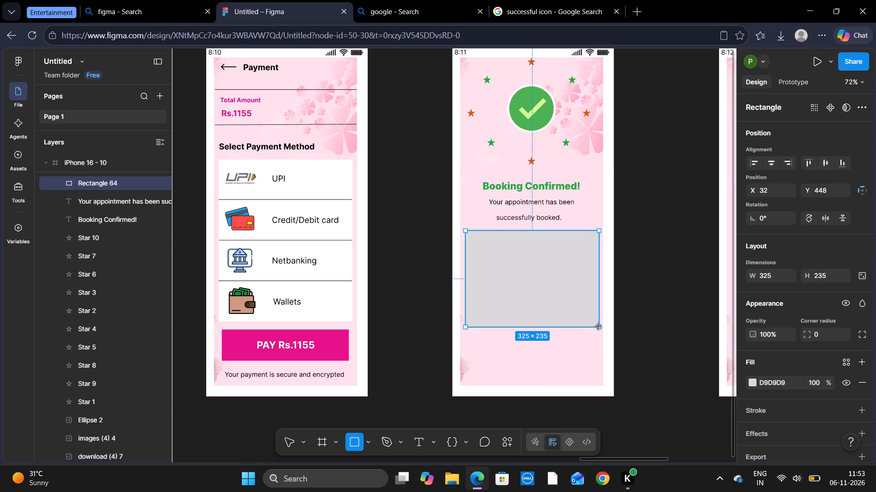
drag(599, 327, 599, 327)
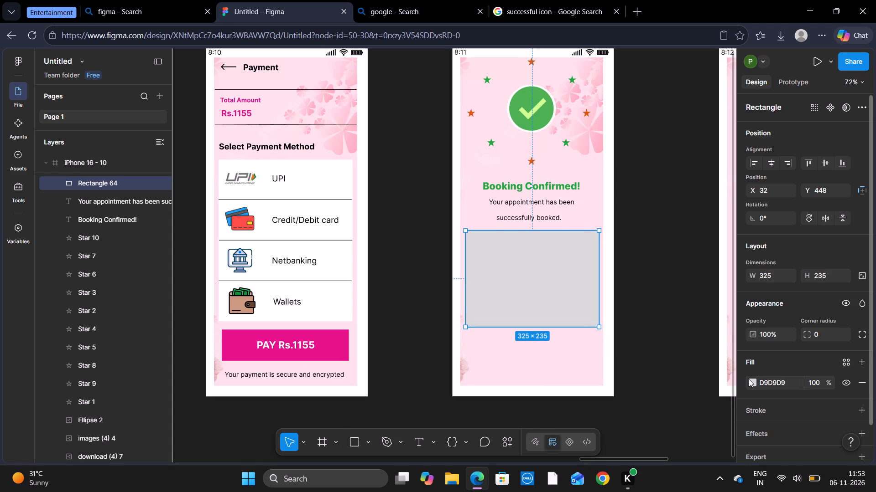
Change the new rectangle's fill to white FFFFFF.
click(750, 381)
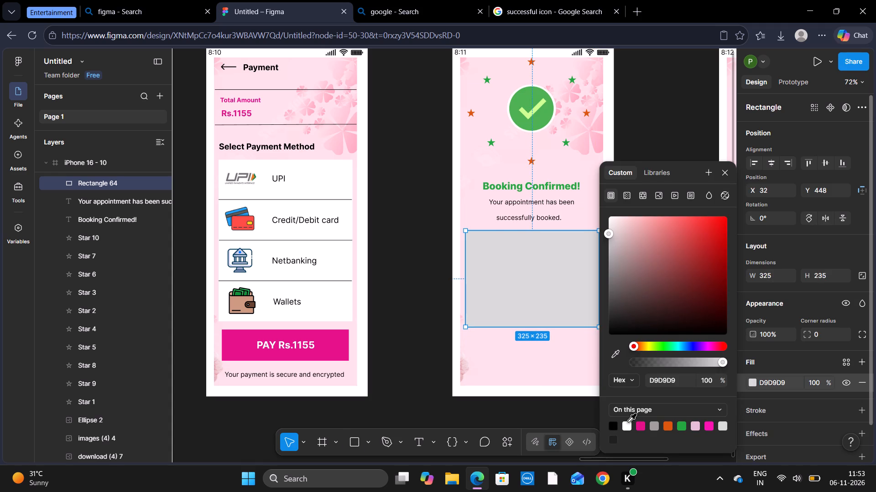
click(629, 427)
click(724, 169)
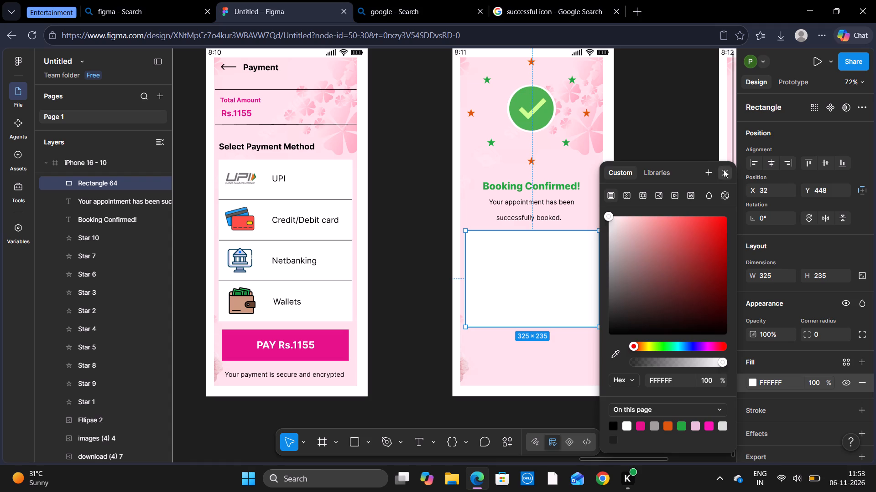
Copy the salon photo from the Booking Summary screen onto the white rectangle's upper-left corner, at about X 36, Y 448.
scroll(438, 228, right, 4)
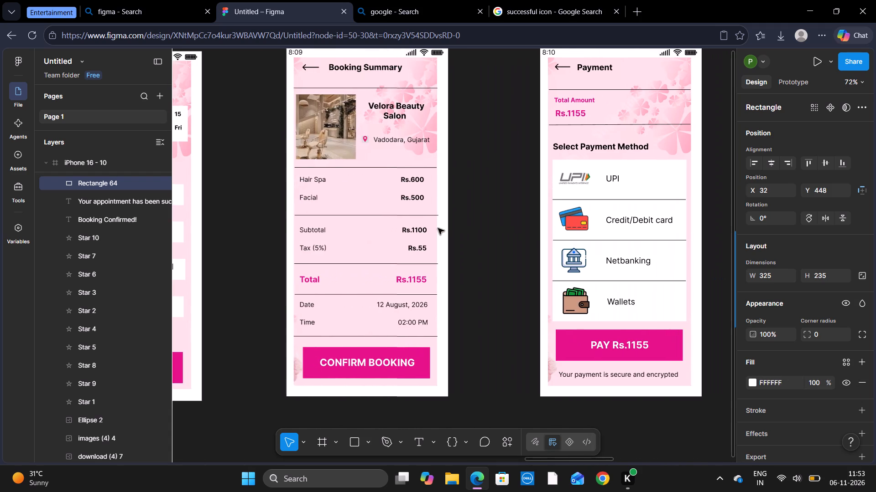
click(307, 133)
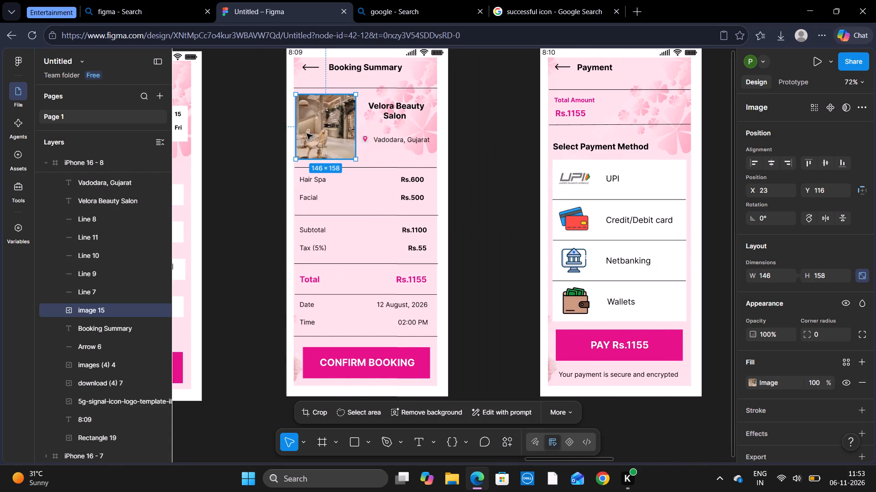
key(ctrl+c)
key(ctrl+v)
drag(307, 133, 554, 226)
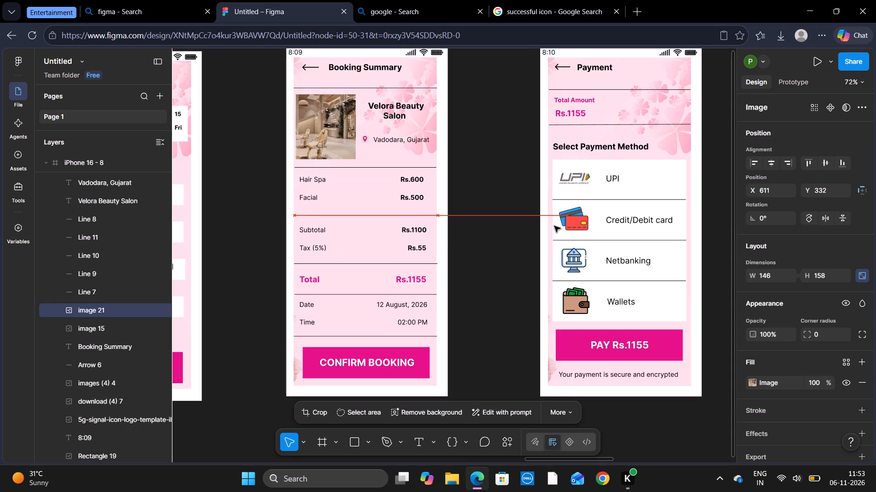
drag(554, 226, 701, 251)
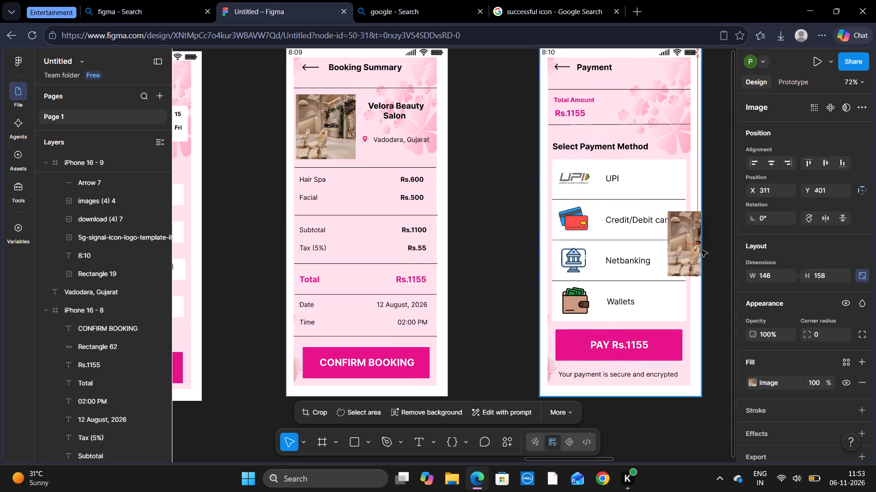
drag(701, 251, 627, 271)
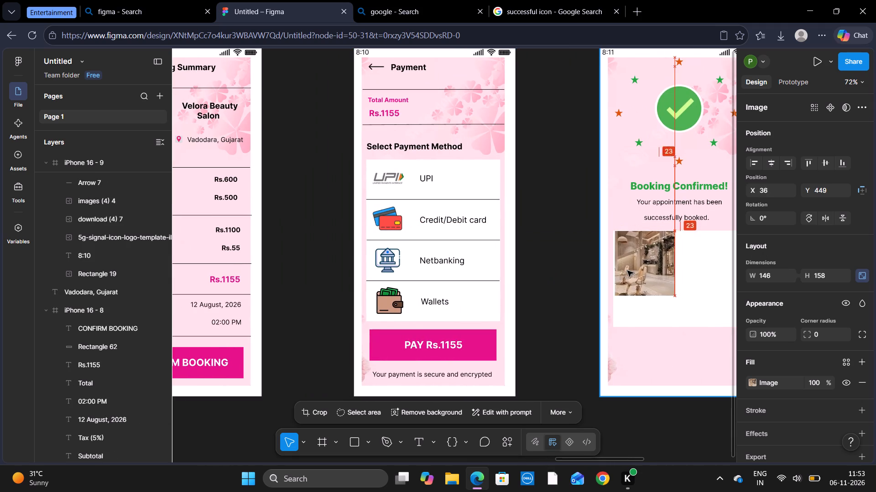
drag(627, 271, 626, 271)
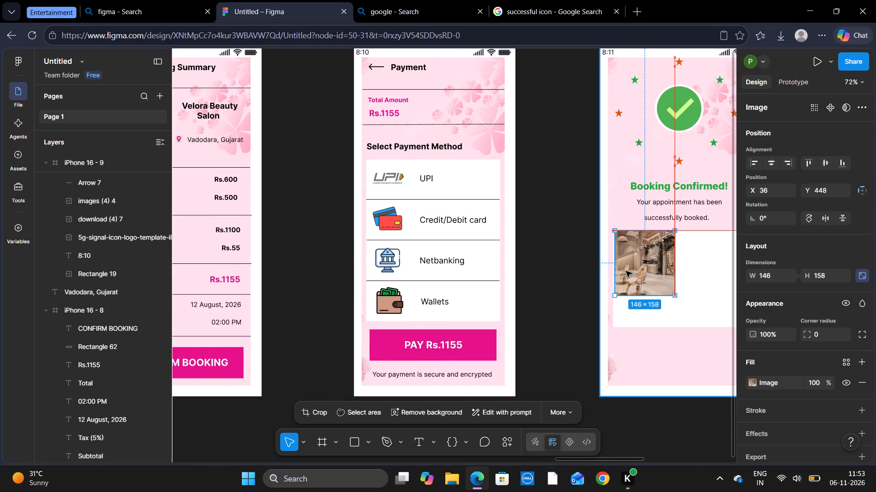
Move the salon photo slightly down inside the white card, to X 36, Y 455.
drag(626, 271, 627, 272)
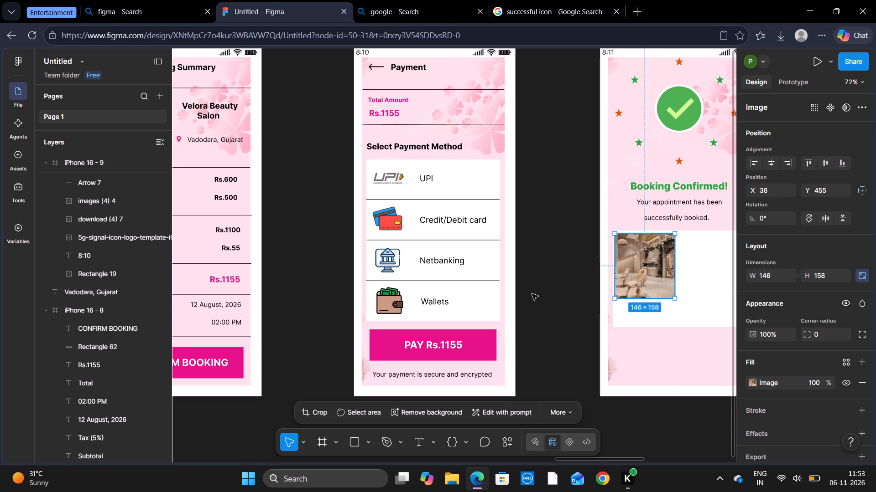
click(532, 294)
Add Inter Bold 16 text "Velora Beauty" with "Salon" on a second line beside the salon photo, at about X 213, Y 466.
scroll(532, 294, left, 4)
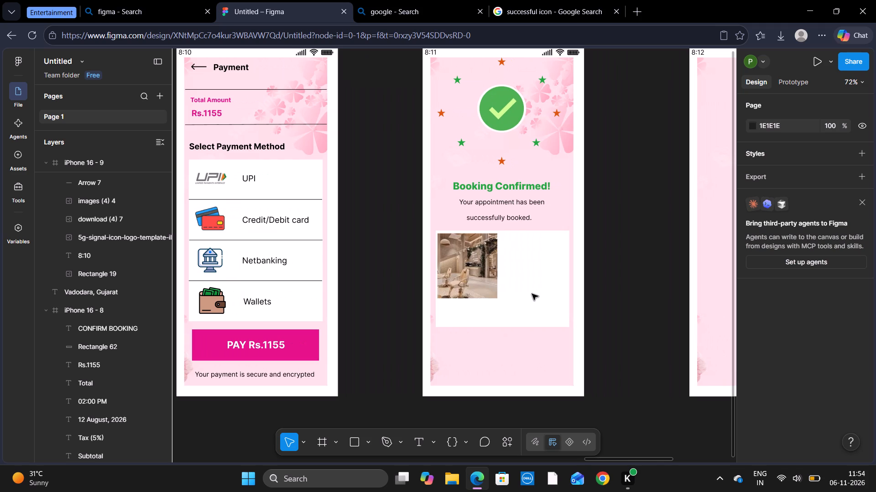
click(414, 443)
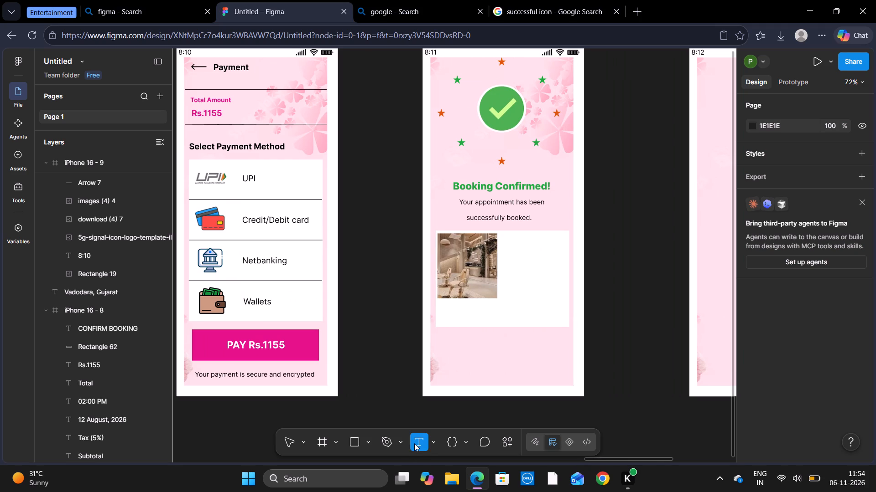
click(510, 238)
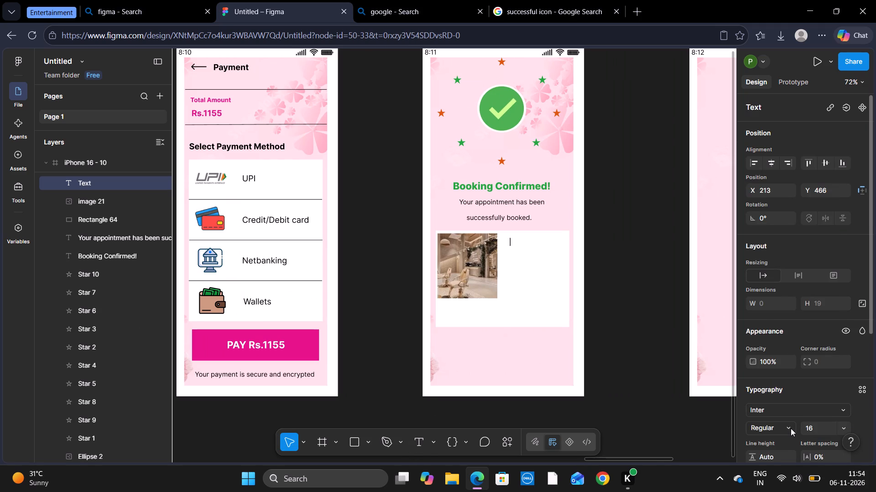
click(791, 428)
click(803, 209)
text(Velora Beauty)
key(space)
key(Return)
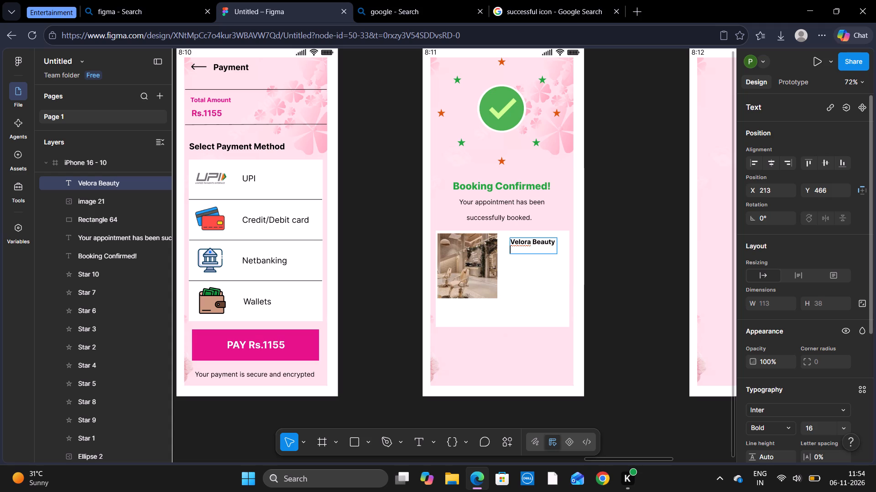
key(space)
key(space)
key(space)
key(space)
key(space)
key(space)
text(Salon)
Indent "Salon" by three more spaces so it sits centred beneath "Velora Beauty".
key(Left)
key(Left)
key(Left)
key(Left)
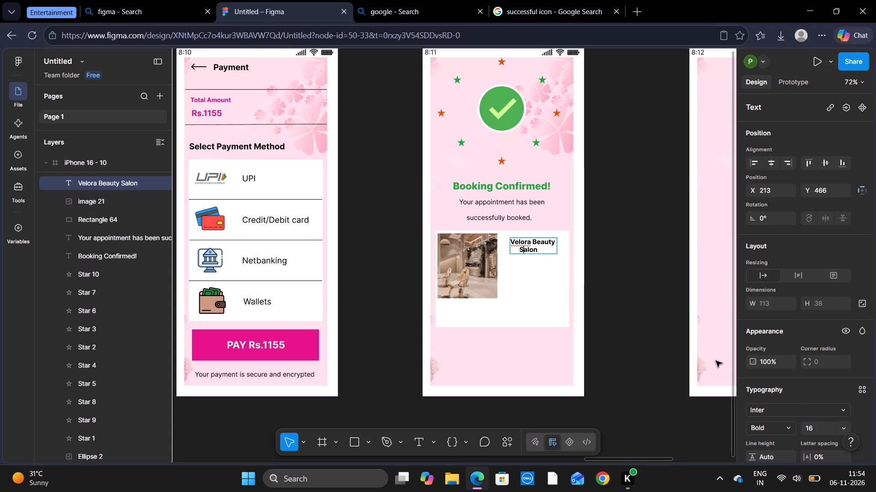
key(Left)
key(space)
key(space)
key(space)
click(532, 281)
click(677, 244)
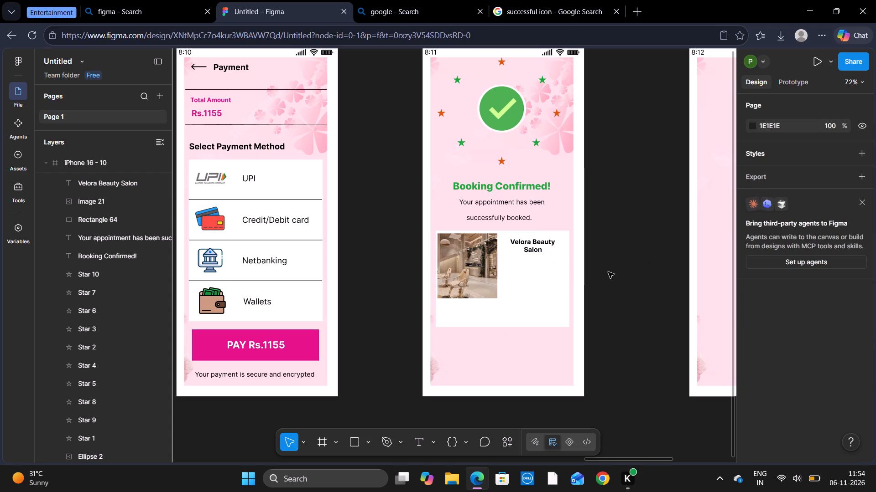
Copy the location pin from the Booking Summary screen into the white card below the salon name, at about X 197, Y 525.
scroll(252, 229, right, 2)
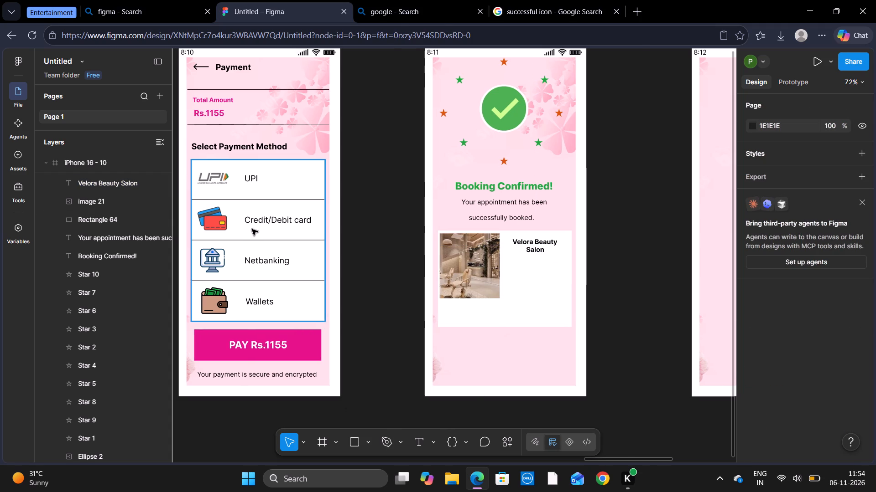
scroll(252, 229, right, 2)
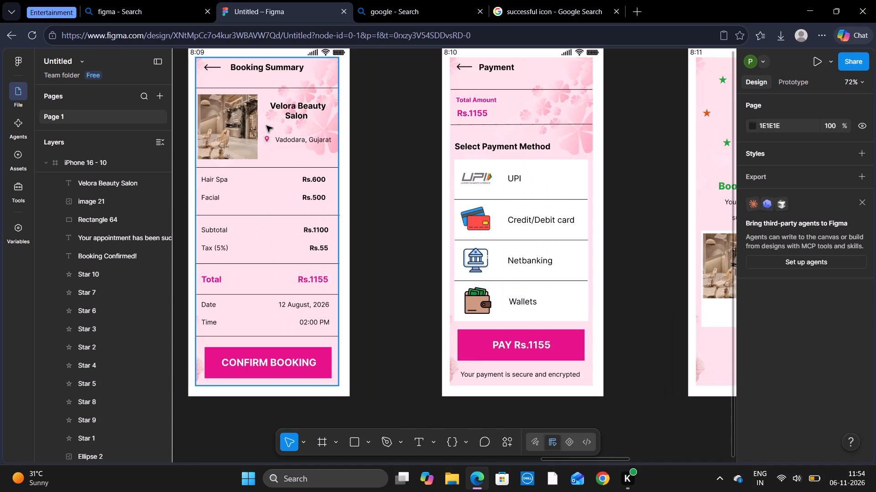
click(267, 141)
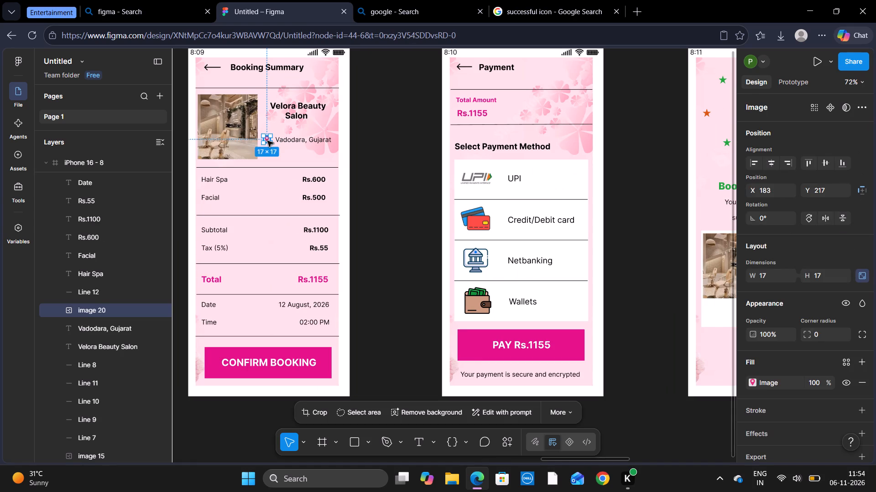
key(ctrl+c)
key(ctrl+v)
drag(267, 141, 351, 176)
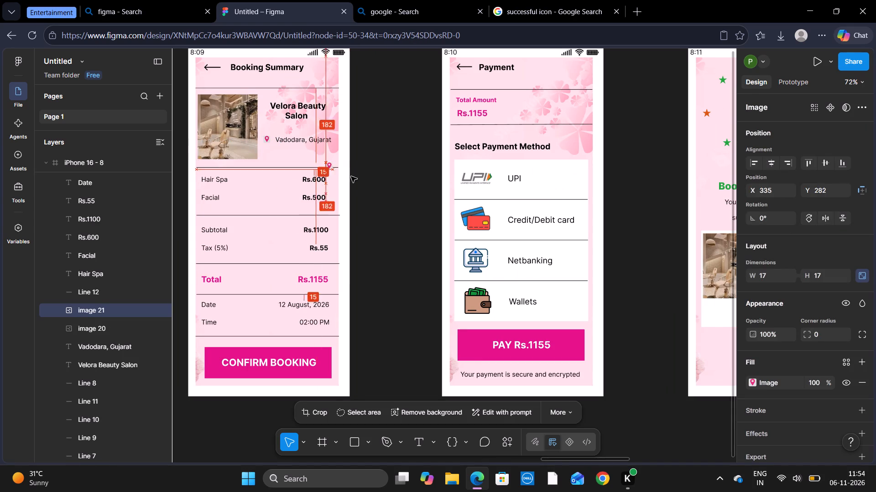
drag(351, 176, 759, 310)
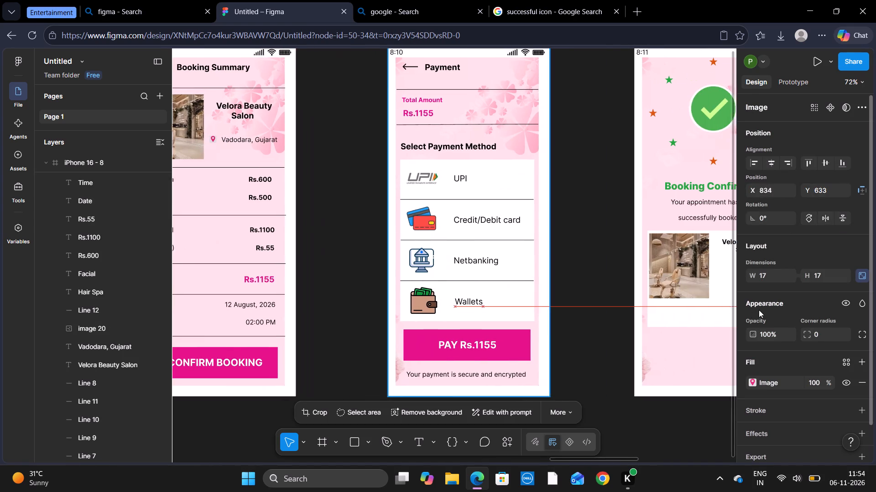
drag(759, 310, 672, 272)
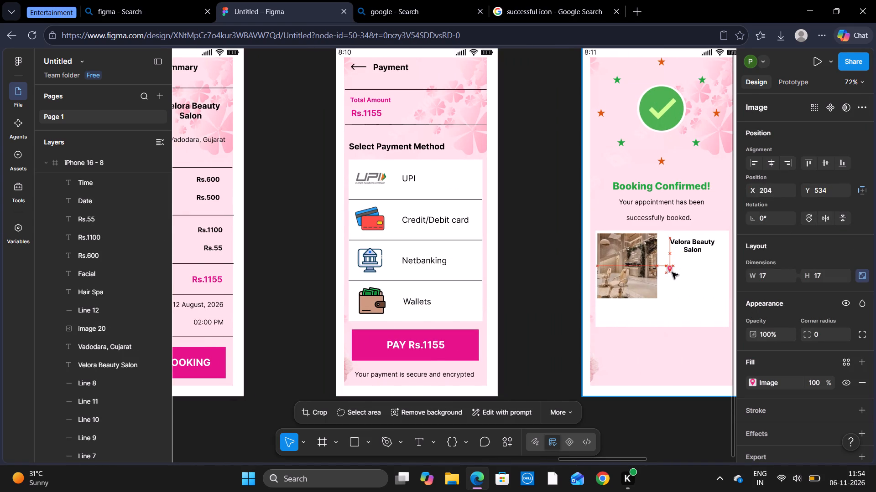
drag(672, 272, 668, 267)
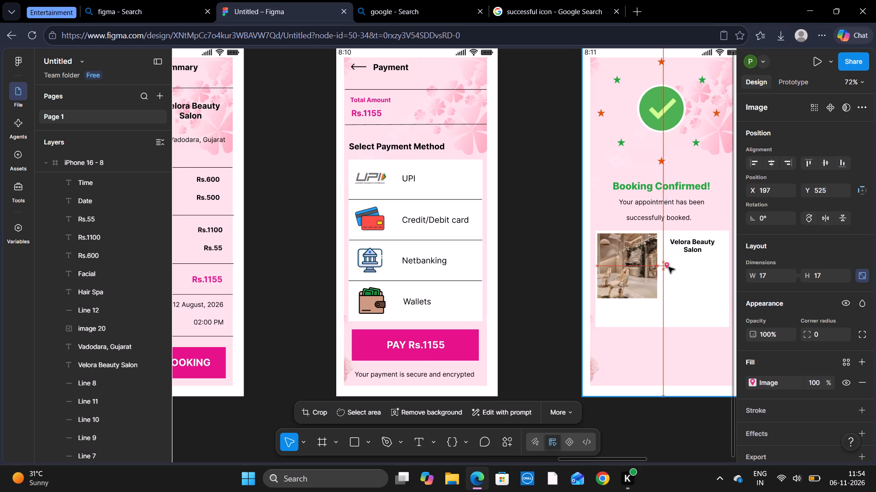
Copy the "Vadodara, Gujarat" text from the Booking Summary screen to just right of the card's location pin, at about X 218, Y 523.
scroll(318, 212, right, 1)
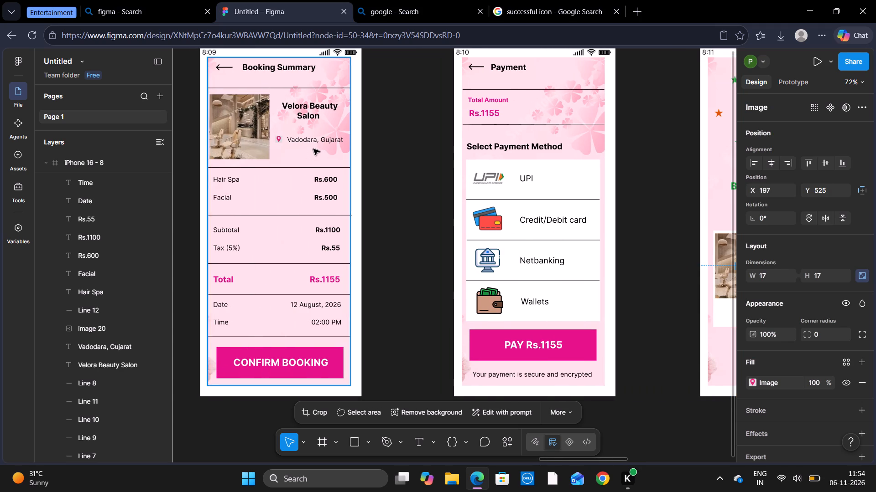
click(321, 138)
key(ctrl+c)
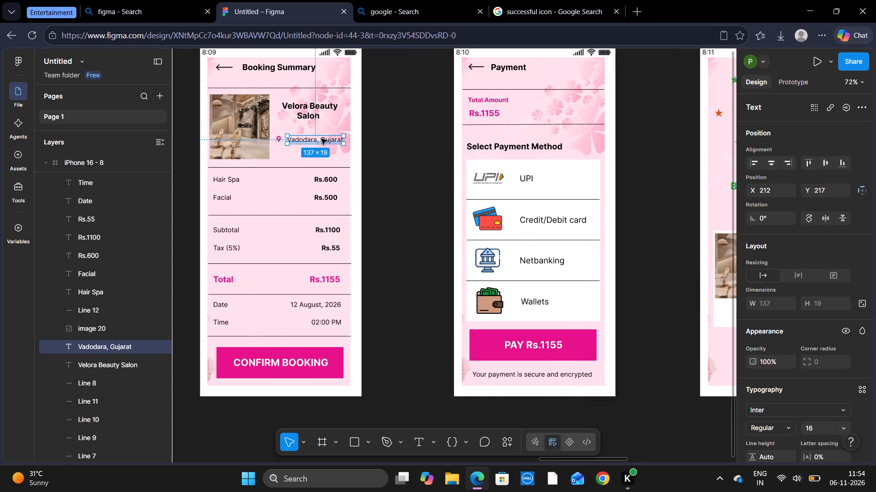
key(ctrl+v)
drag(321, 138, 568, 236)
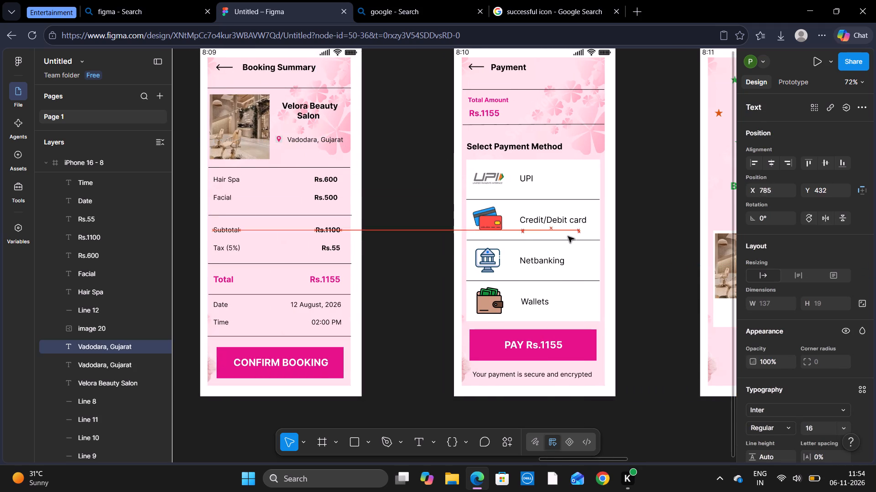
drag(568, 236, 673, 229)
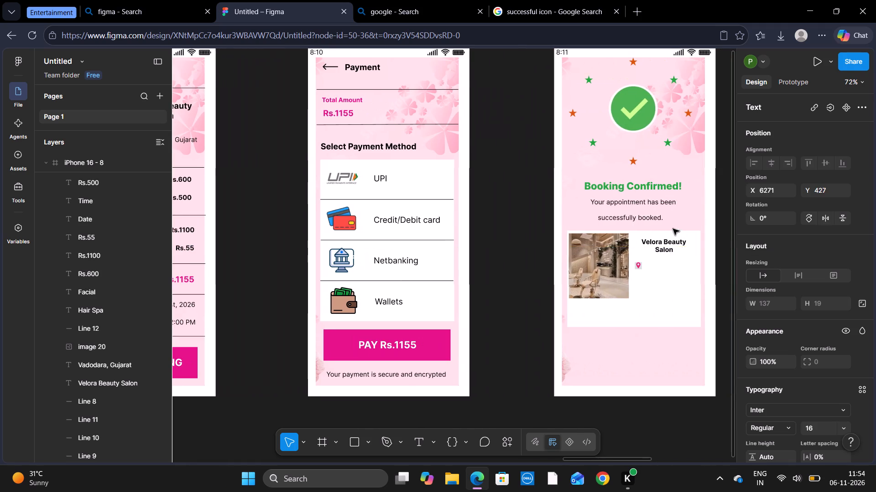
drag(673, 229, 677, 263)
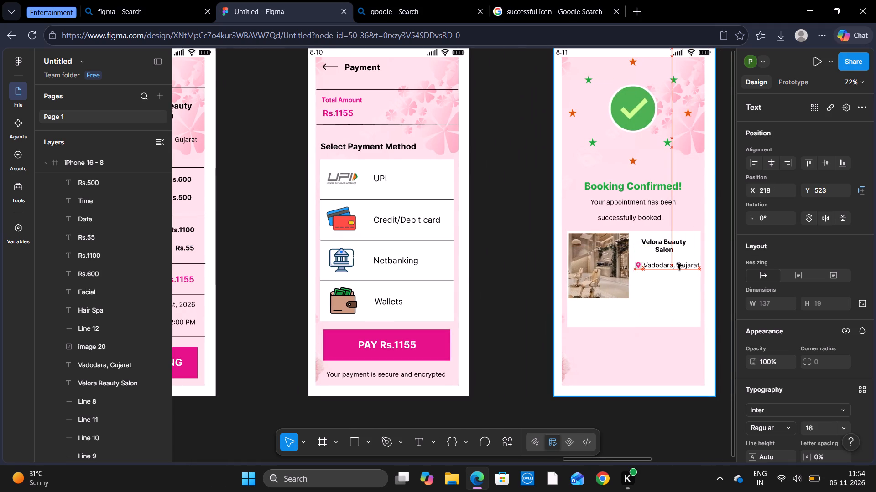
drag(677, 263, 677, 262)
drag(677, 262, 677, 263)
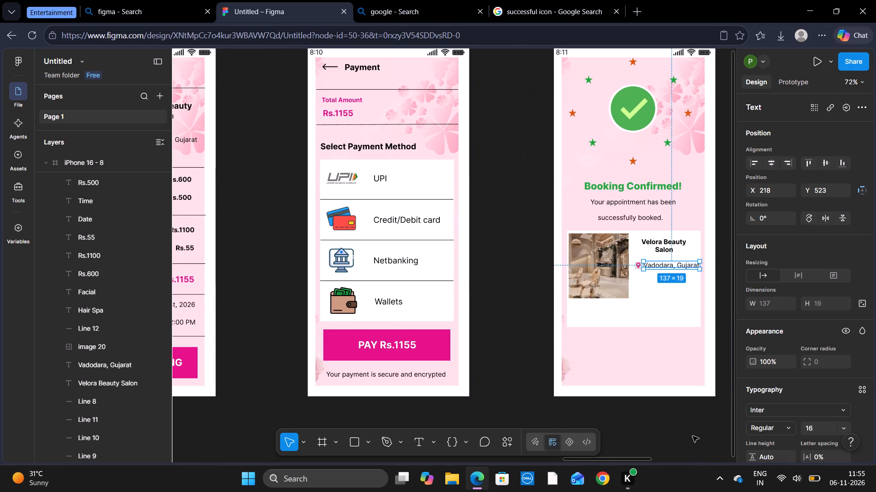
click(693, 436)
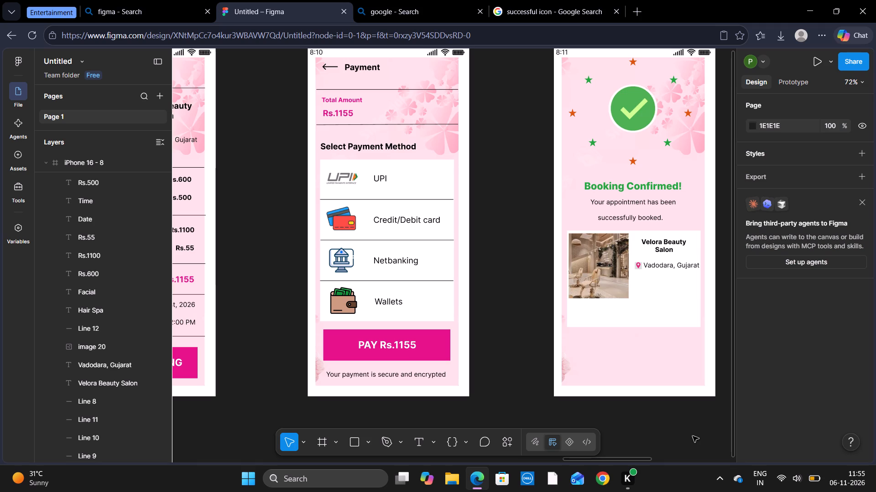
Review the earlier app screens, from Select Date & Time back through Select services, Salon, Explore and Home.
scroll(523, 387, right, 4)
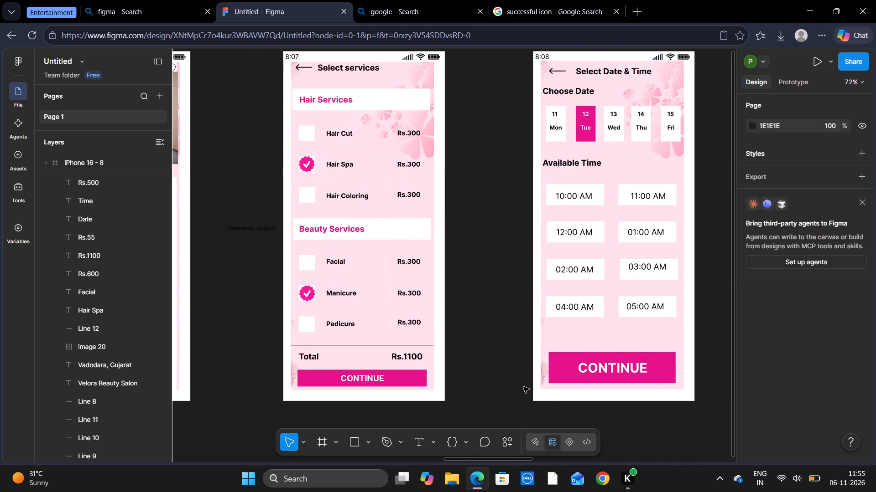
scroll(523, 387, right, 2)
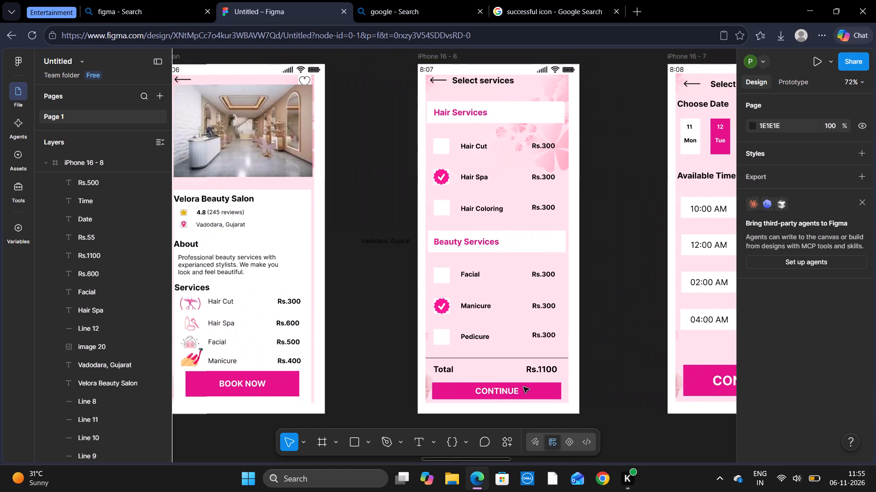
scroll(523, 387, right, 2)
scroll(523, 387, left, 1)
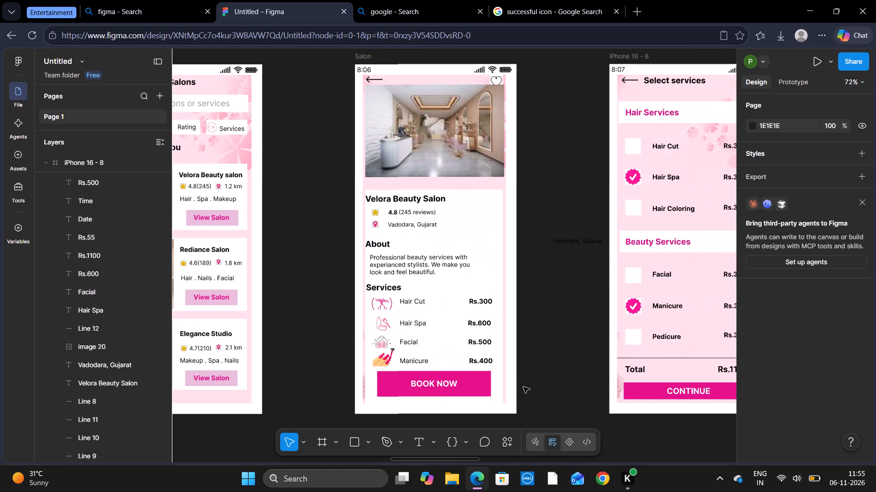
scroll(517, 352, right, 3)
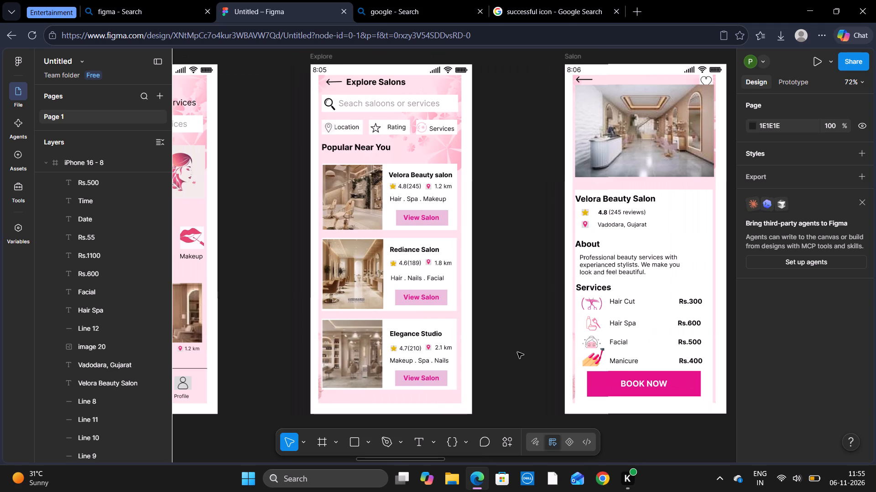
click(517, 352)
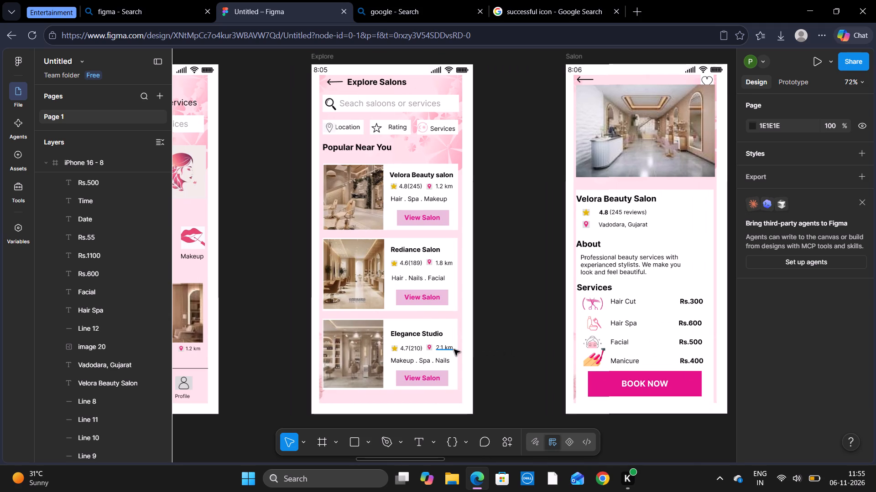
scroll(489, 303, right, 4)
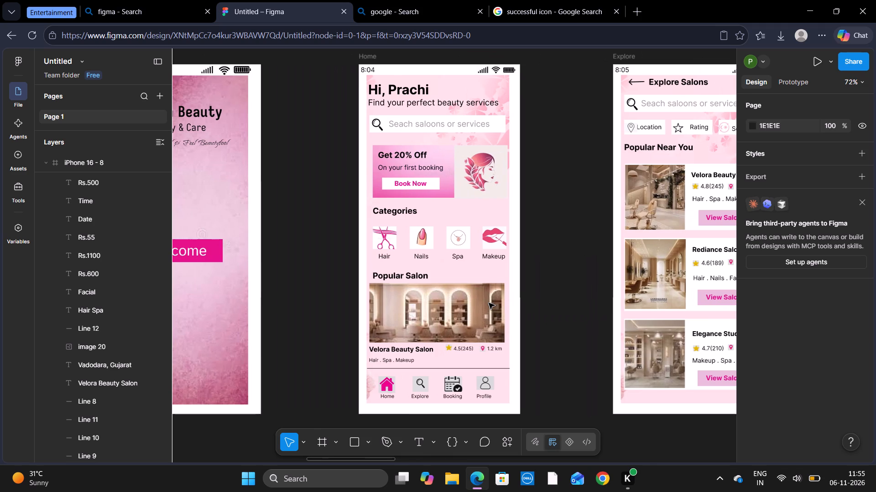
scroll(489, 303, left, 1)
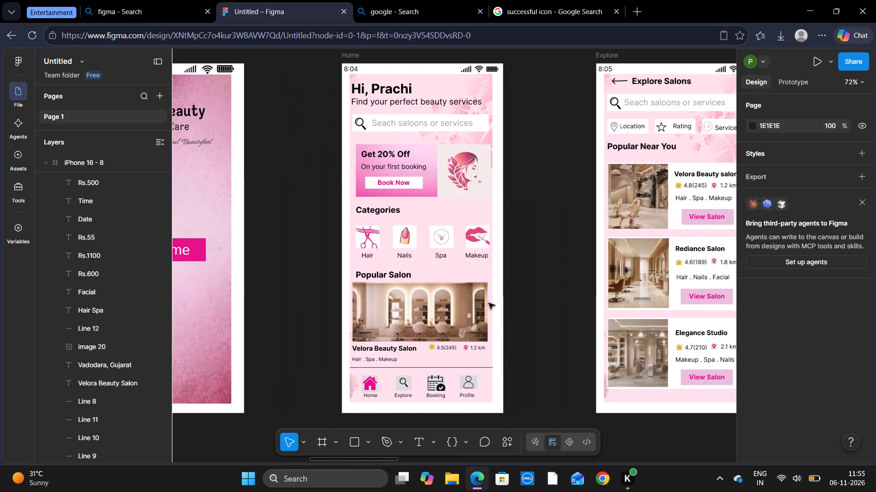
scroll(489, 303, left, 4)
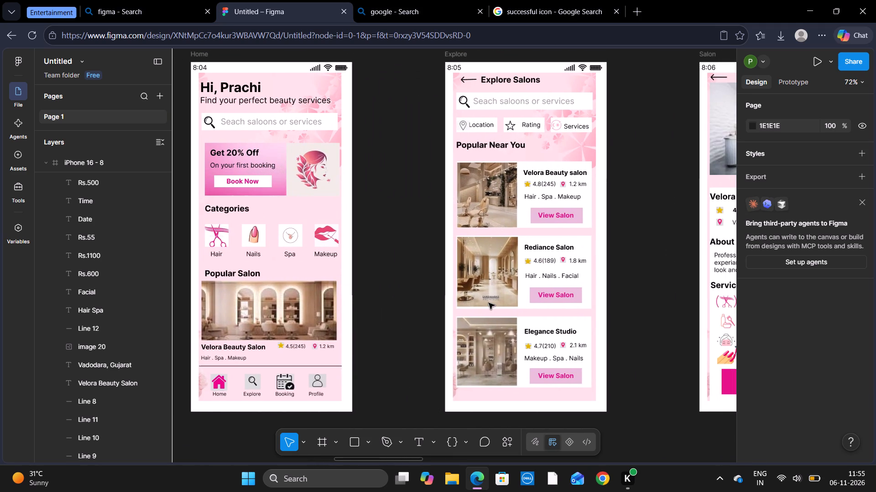
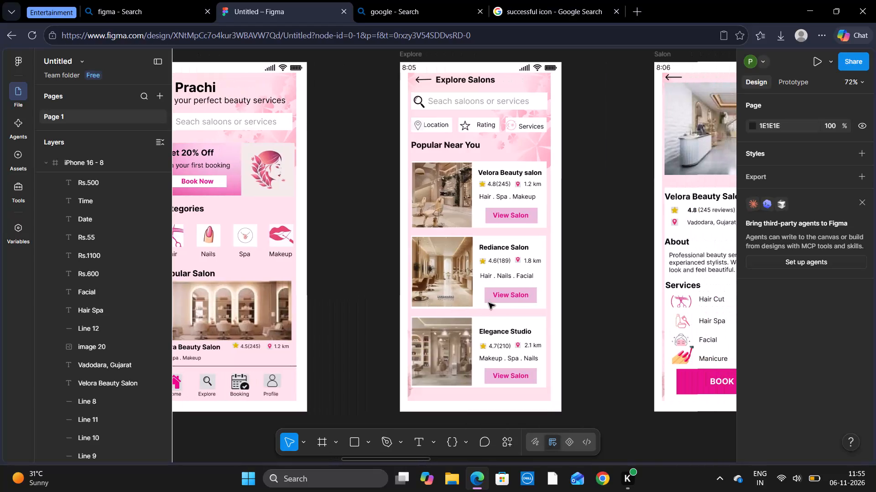
Review the app screens from Explore forward through Salon, Select services, Select Date & Time, Booking Summary and Payment to the booking success screen.
scroll(489, 303, left, 4)
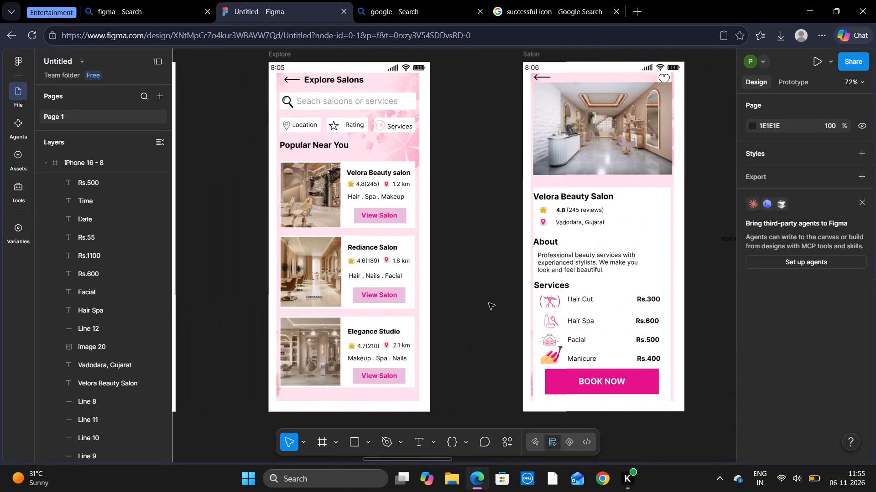
scroll(489, 303, left, 4)
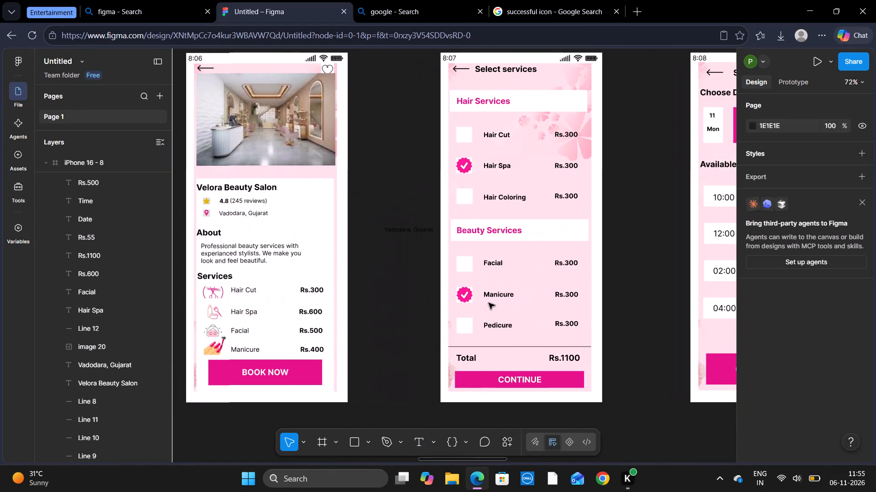
scroll(489, 303, left, 1)
scroll(489, 303, up, 1)
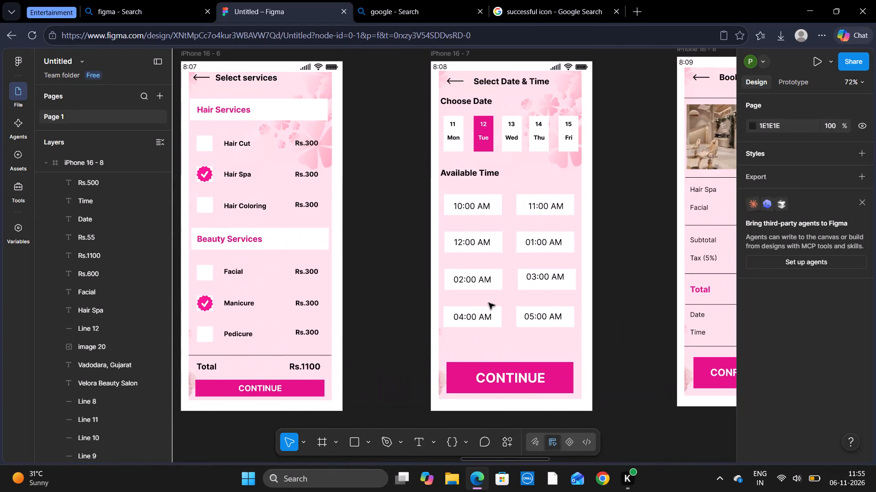
scroll(489, 303, left, 3)
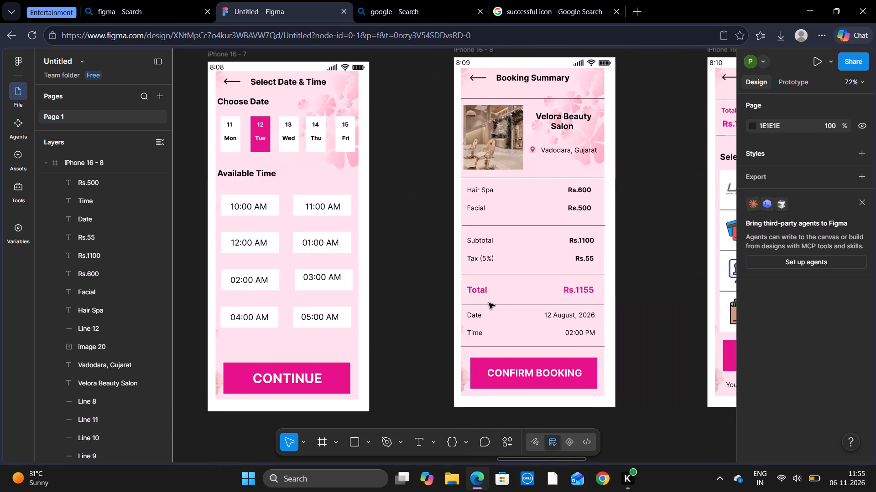
click(489, 303)
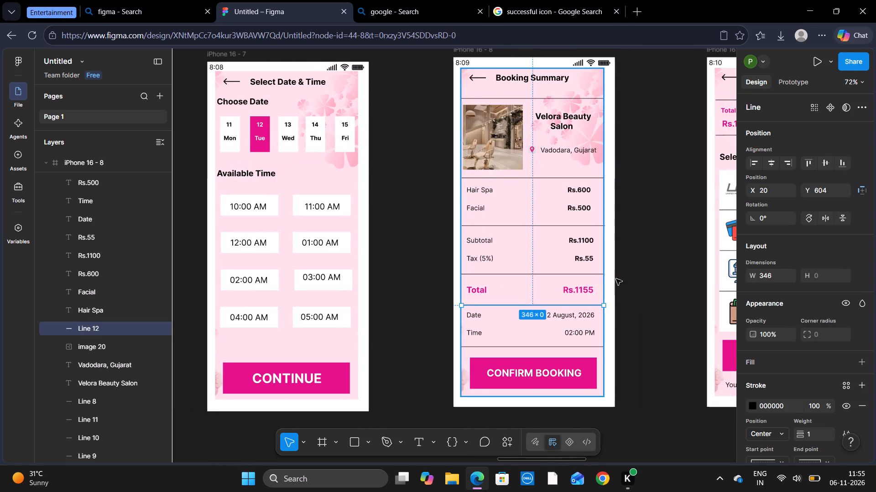
click(662, 272)
scroll(662, 272, left, 1)
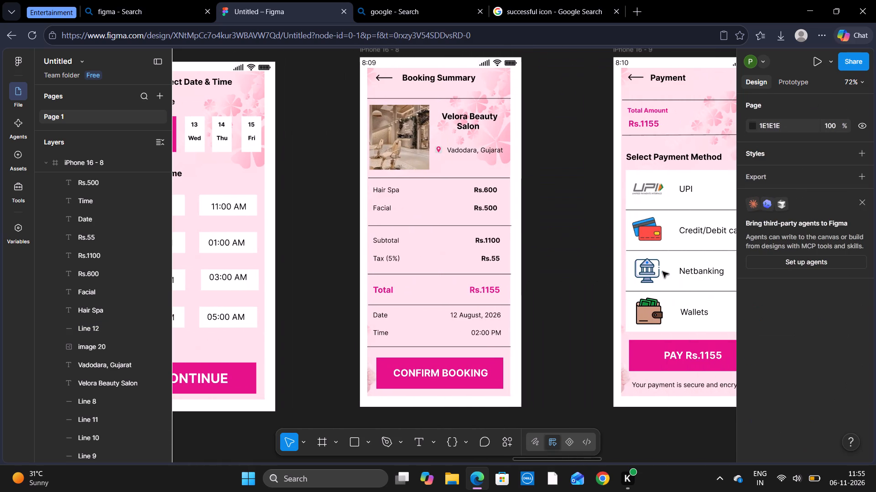
scroll(662, 272, left, 1)
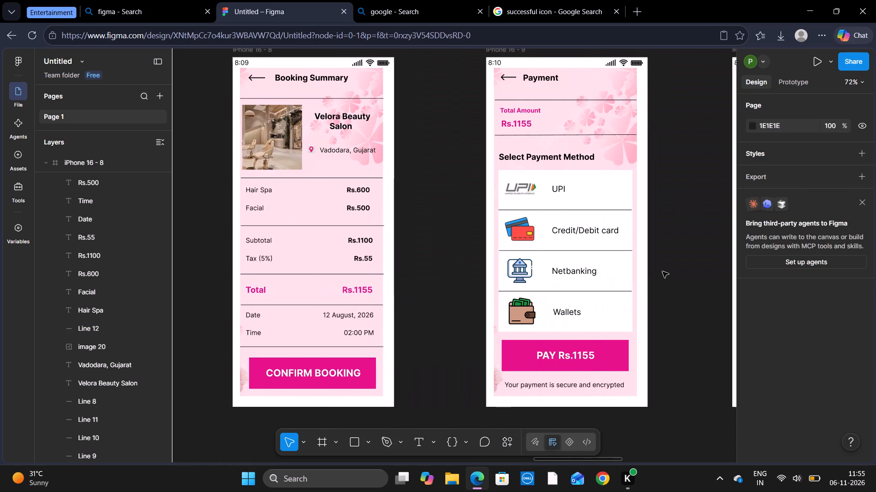
scroll(662, 272, left, 4)
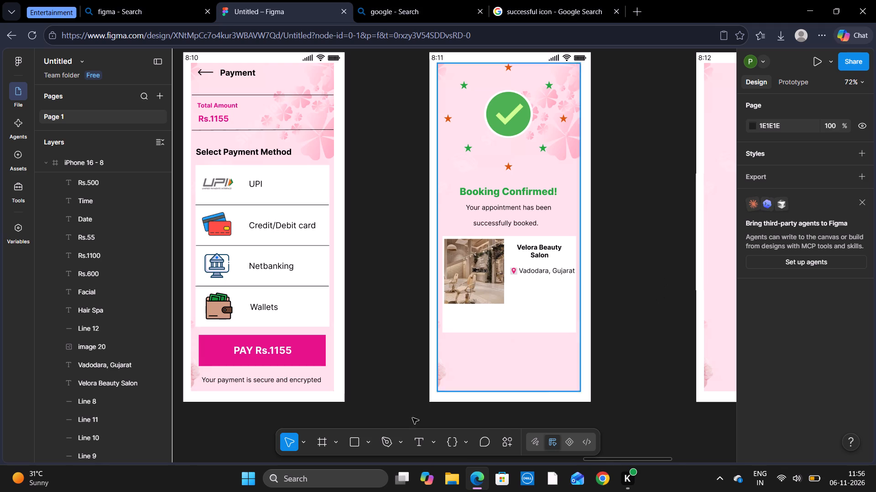
Switch to the Google results page and search for "celender icon".
click(547, 11)
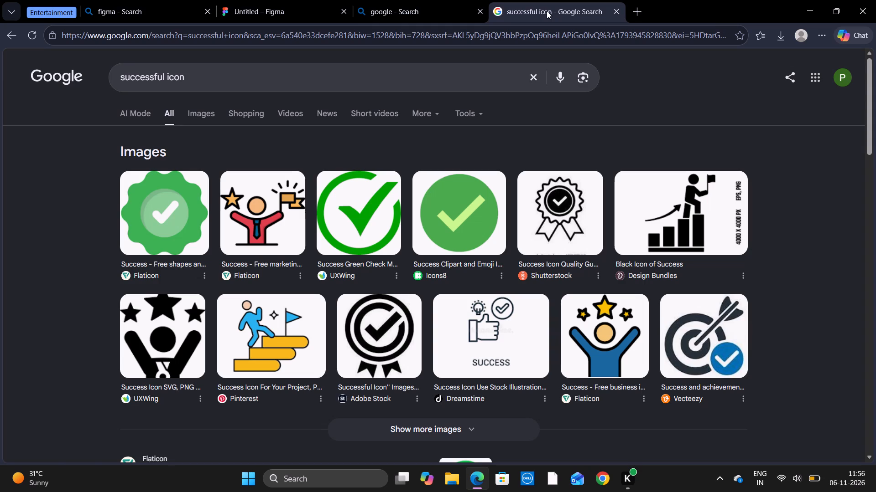
click(187, 70)
key(BackSpace)
key(BackSpace)
key(BackSpace)
key(BackSpace)
key(BackSpace)
key(BackSpace)
key(BackSpace)
key(BackSpace)
key(BackSpace)
key(BackSpace)
key(BackSpace)
key(BackSpace)
key(BackSpace)
key(BackSpace)
key(BackSpace)
key(BackSpace)
key(BackSpace)
key(BackSpace)
key(BackSpace)
key(BackSpace)
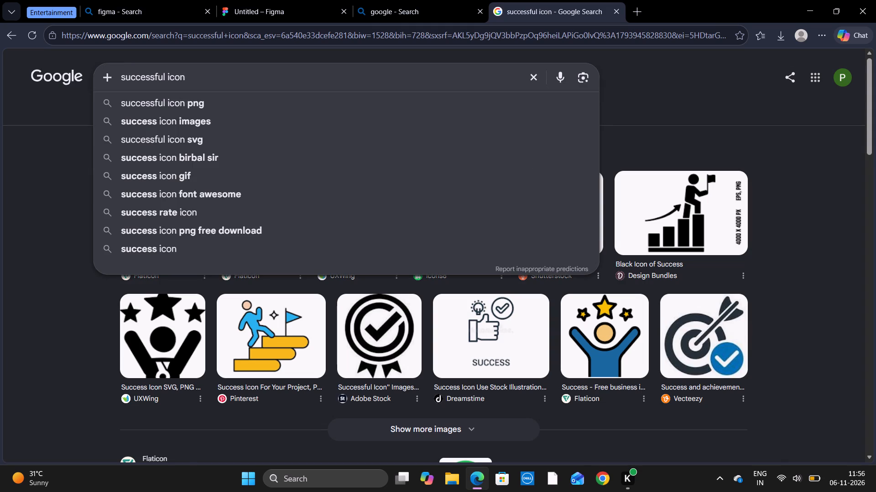
click(187, 70)
key(e)
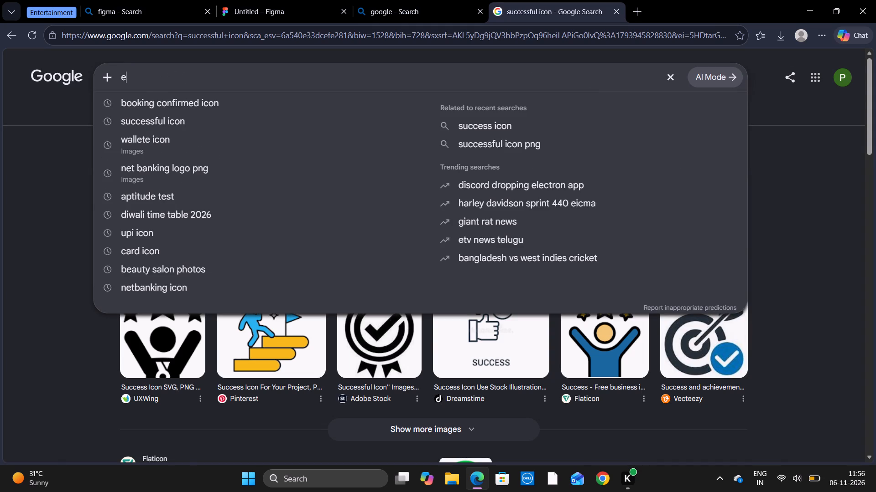
key(BackSpace)
text(celender icon)
key(space)
key(Return)
key(Return)
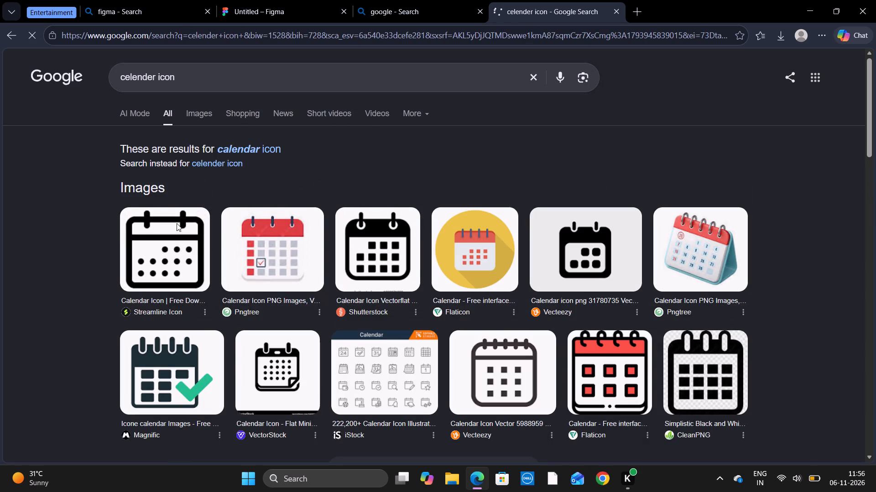
Copy the black outlined Streamline calendar icon from the search results and paste it into the Figma design.
right_click(177, 223)
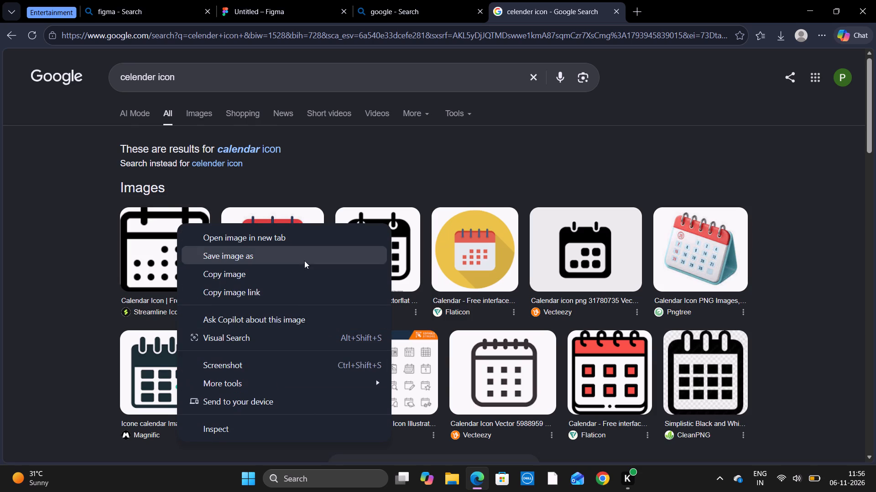
click(306, 266)
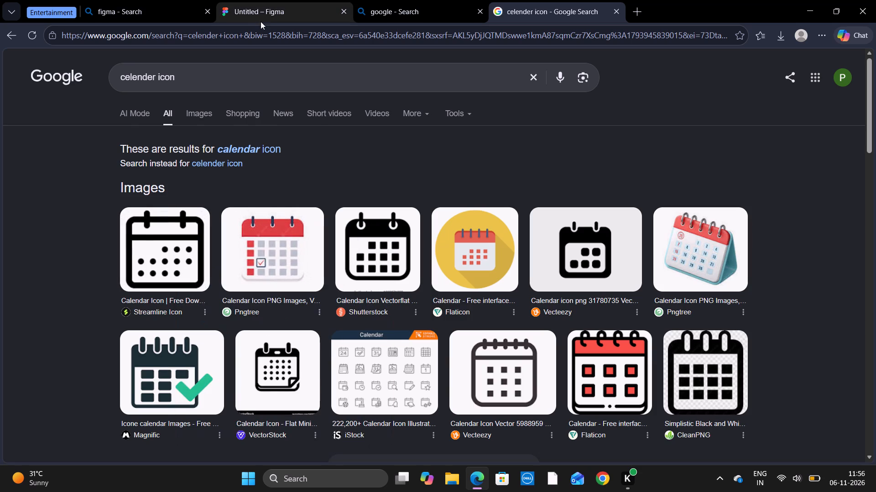
click(269, 3)
click(396, 172)
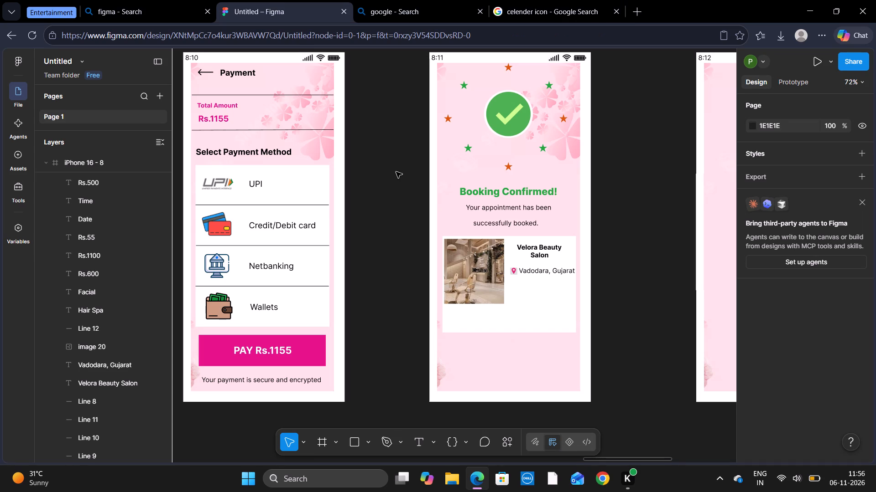
key(ctrl+v)
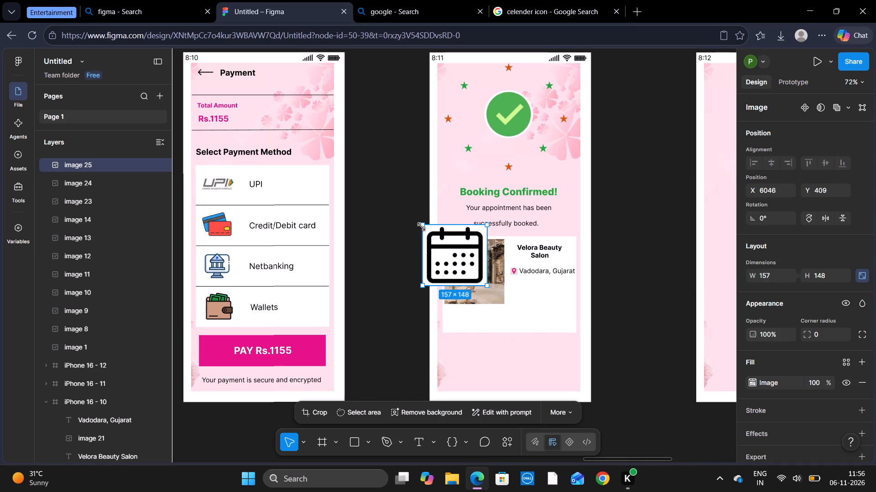
Shrink the calendar icon to about 24 × 23 and place it in the white card beneath the location pin, at about X 6260, Y 542.
drag(422, 226, 475, 273)
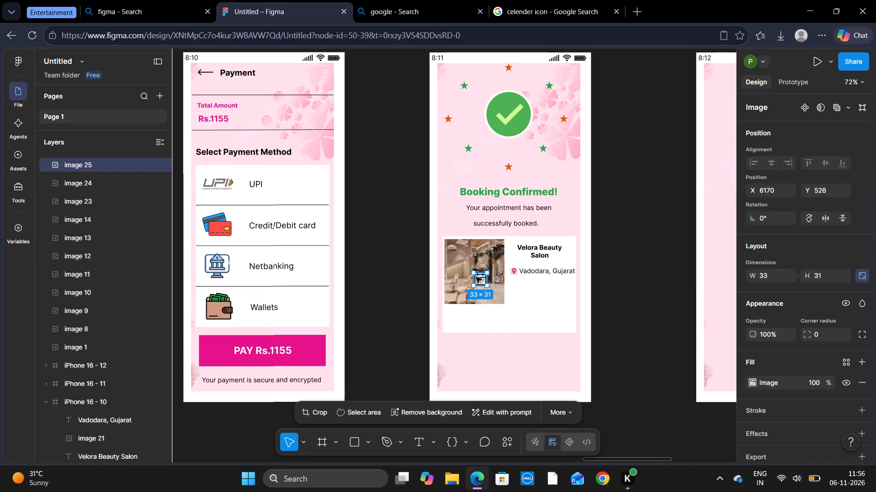
drag(473, 271, 477, 277)
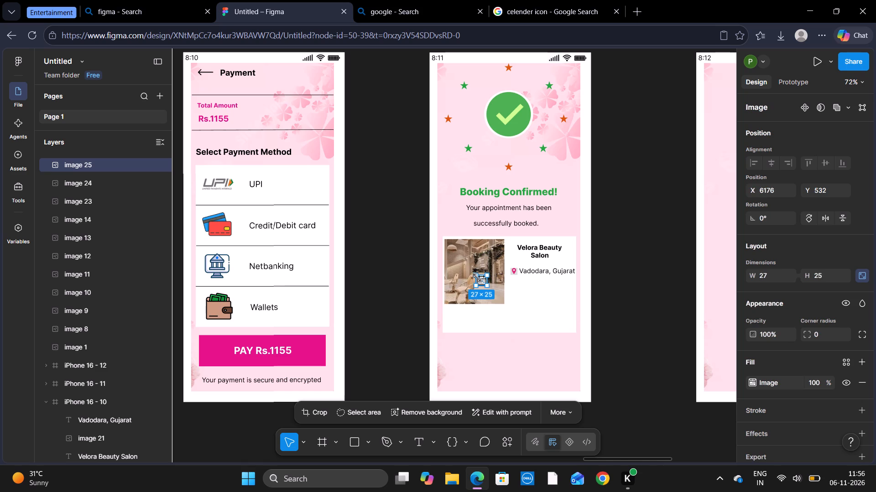
drag(477, 277, 477, 277)
drag(482, 282, 512, 288)
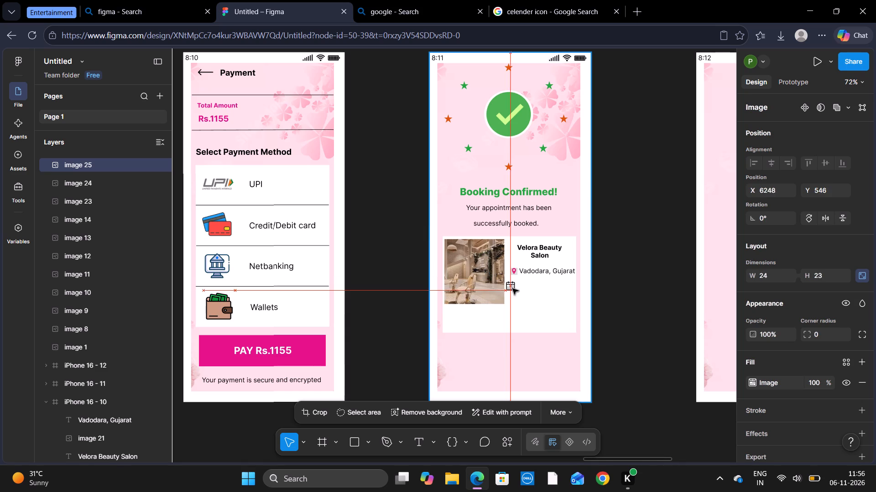
drag(512, 288, 514, 286)
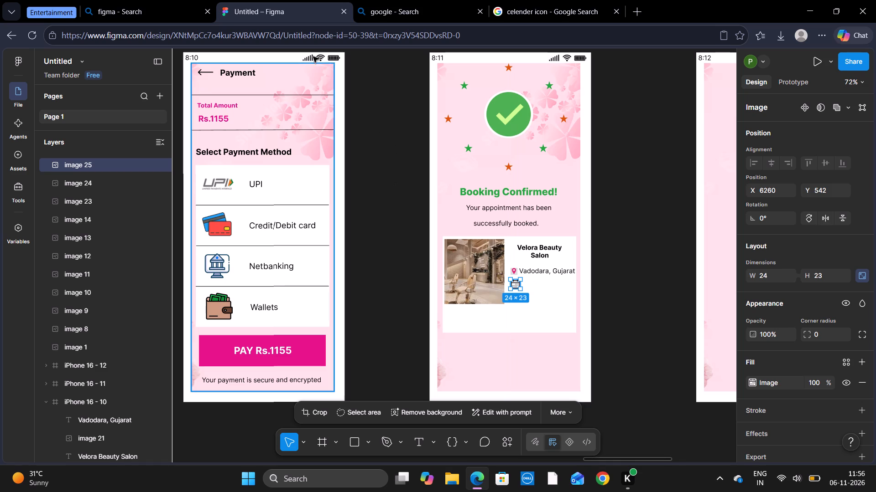
Return to the Google results page and search for "time icon".
click(285, 13)
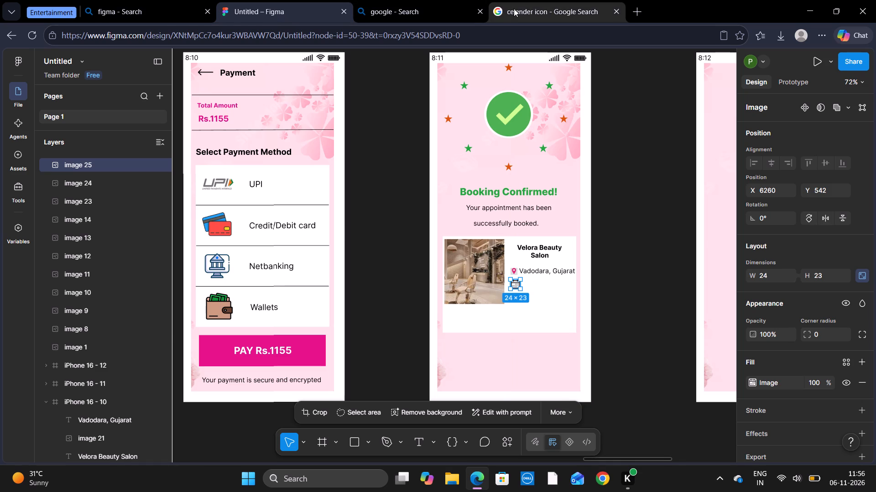
click(514, 9)
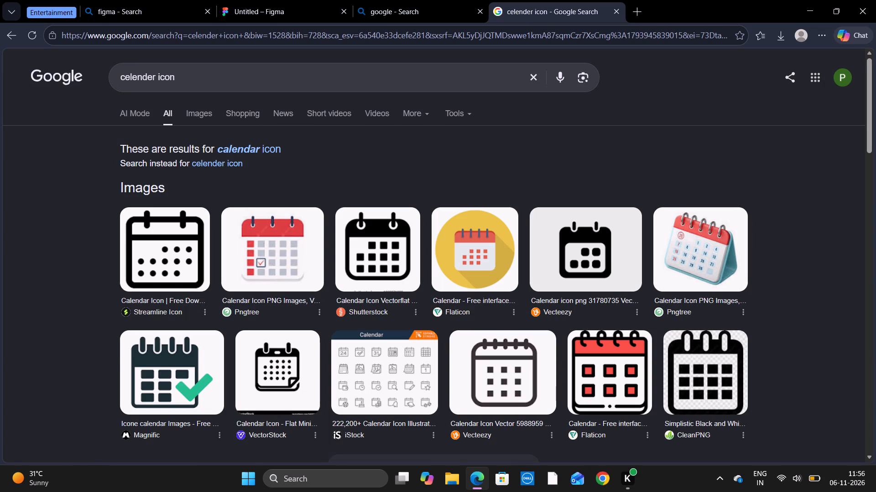
click(188, 75)
key(BackSpace)
key(BackSpace)
key(BackSpace)
key(BackSpace)
key(BackSpace)
key(BackSpace)
key(BackSpace)
key(BackSpace)
key(BackSpace)
key(BackSpace)
key(BackSpace)
key(BackSpace)
key(BackSpace)
key(BackSpace)
key(BackSpace)
key(BackSpace)
key(BackSpace)
key(BackSpace)
key(BackSpace)
key(BackSpace)
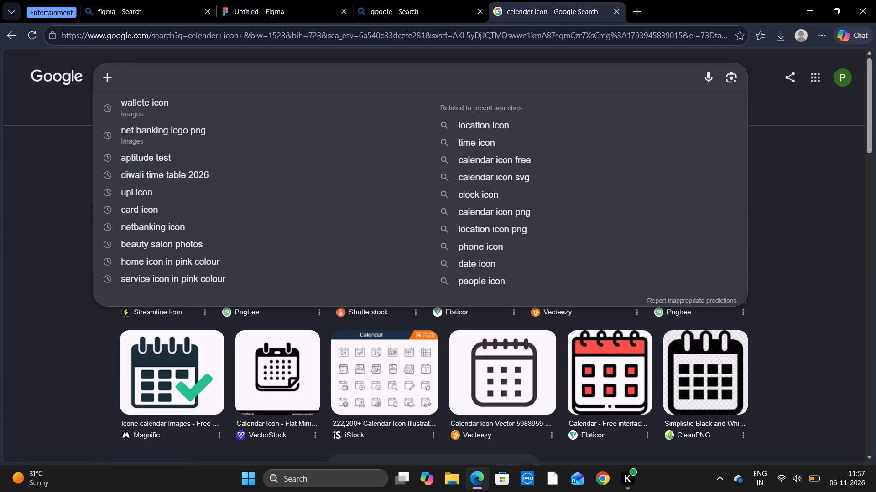
text(tim e)
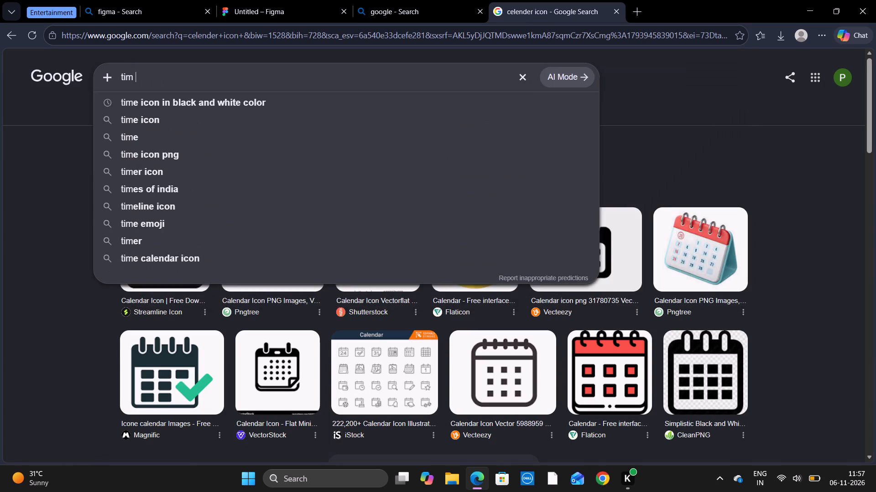
key(BackSpace)
key(BackSpace)
text(e icno)
key(BackSpace)
key(BackSpace)
text(on)
key(Return)
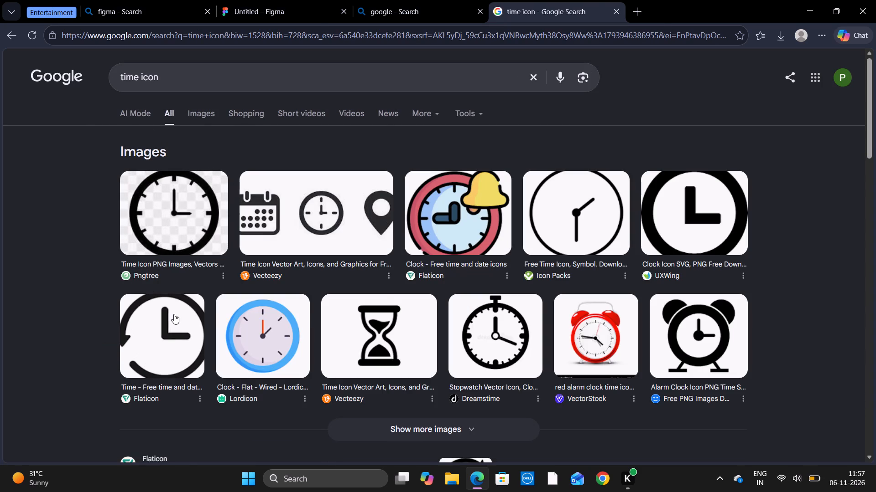
Copy the black Flaticon clock icon with the circular arrow from the search results and paste it into the Figma design.
right_click(174, 314)
click(266, 149)
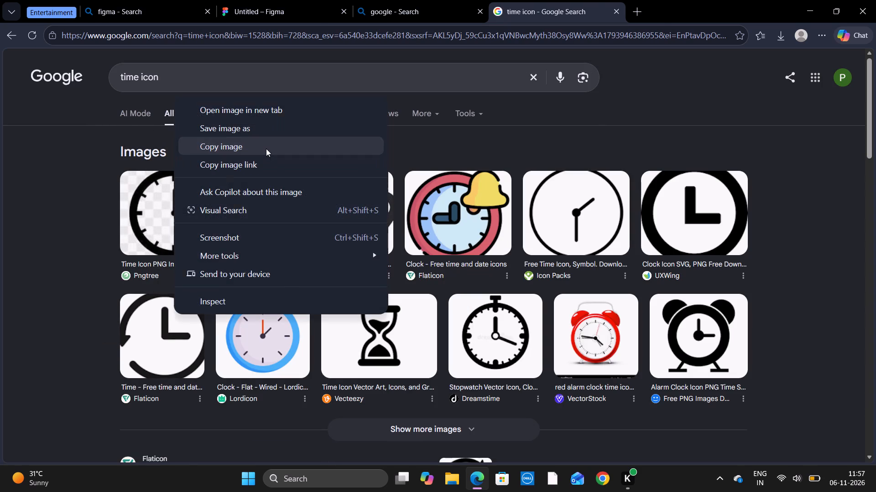
click(285, 13)
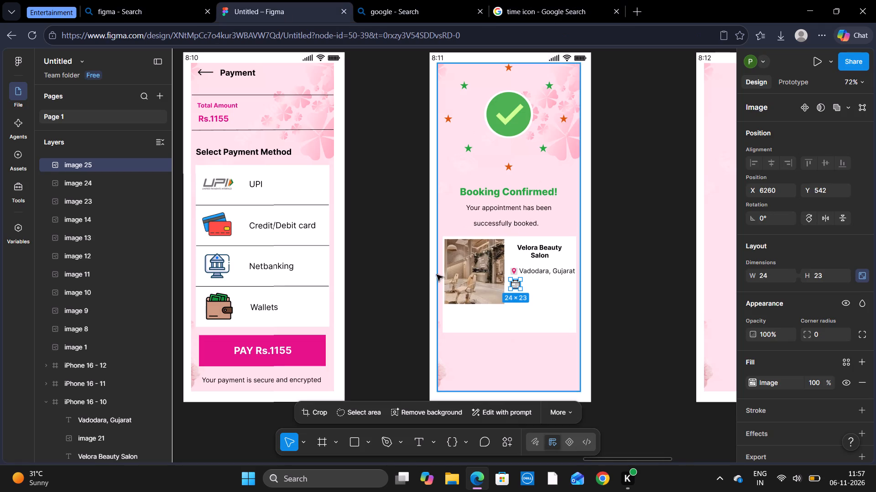
click(403, 267)
key(ctrl+v)
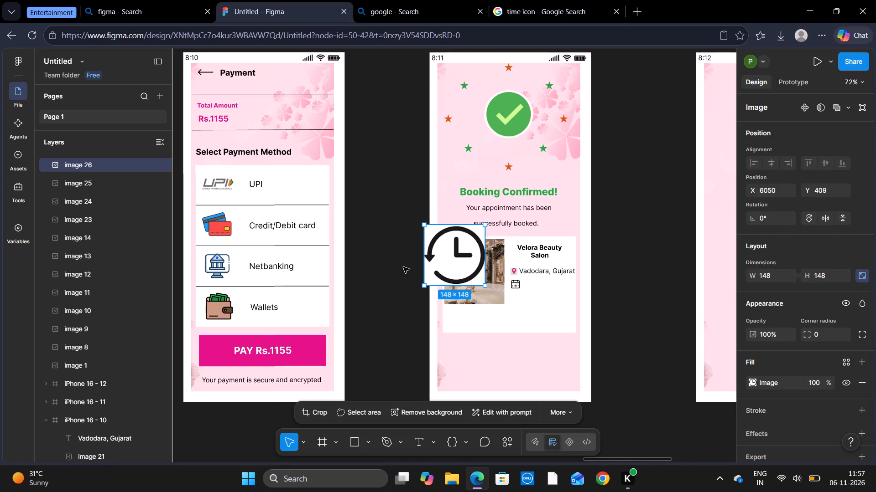
Shrink the pasted clock icon to about 19 × 19 and place it beneath the calendar icon in the white card, at about X 6262, Y 577.
drag(424, 222, 457, 260)
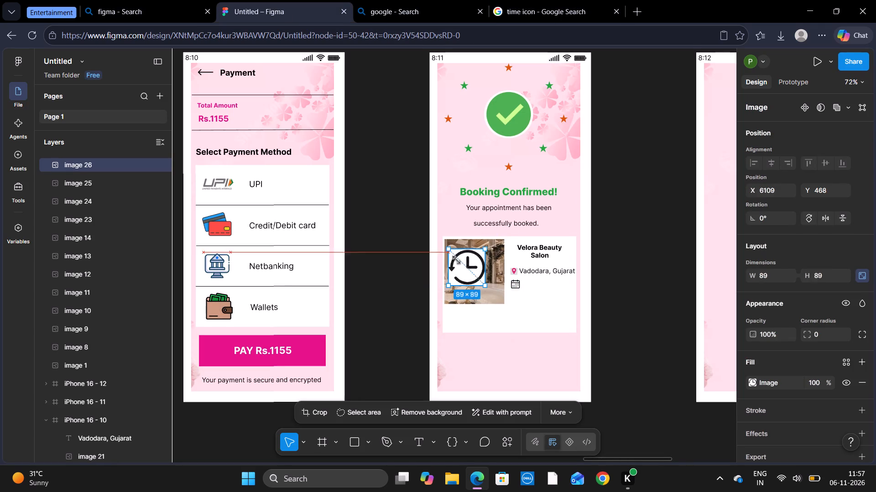
drag(457, 260, 477, 277)
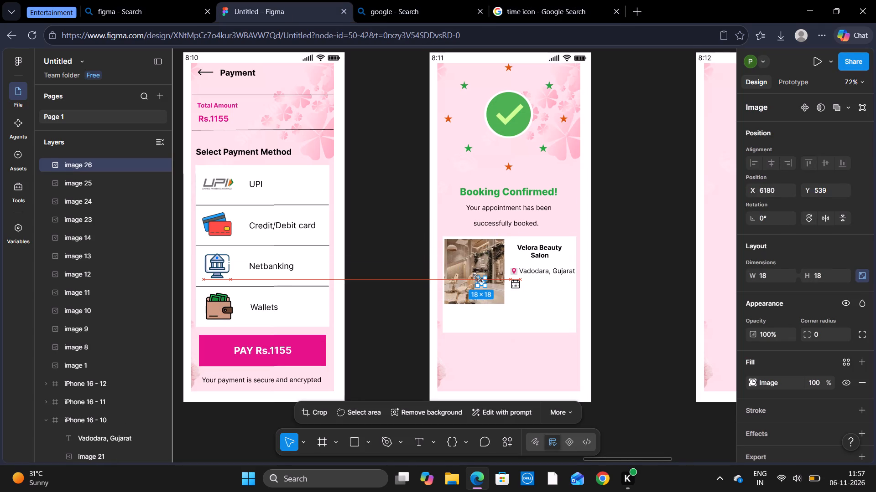
drag(477, 277, 474, 275)
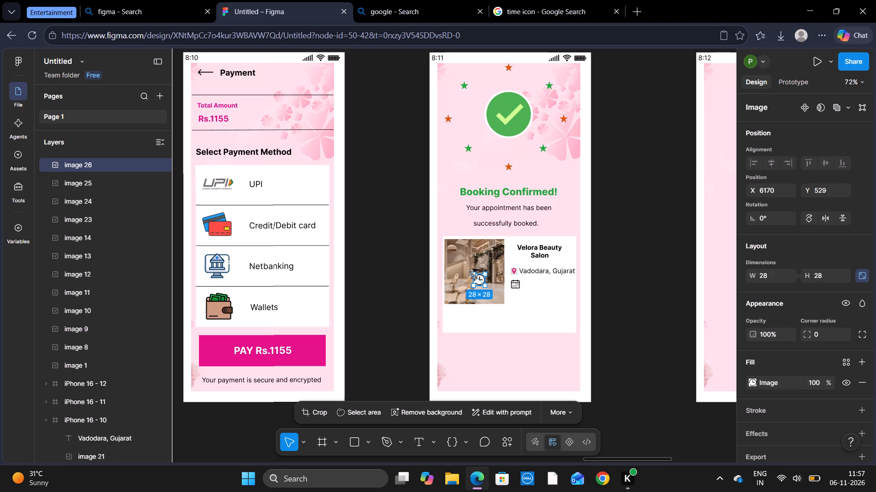
drag(474, 275, 474, 275)
drag(478, 278, 501, 292)
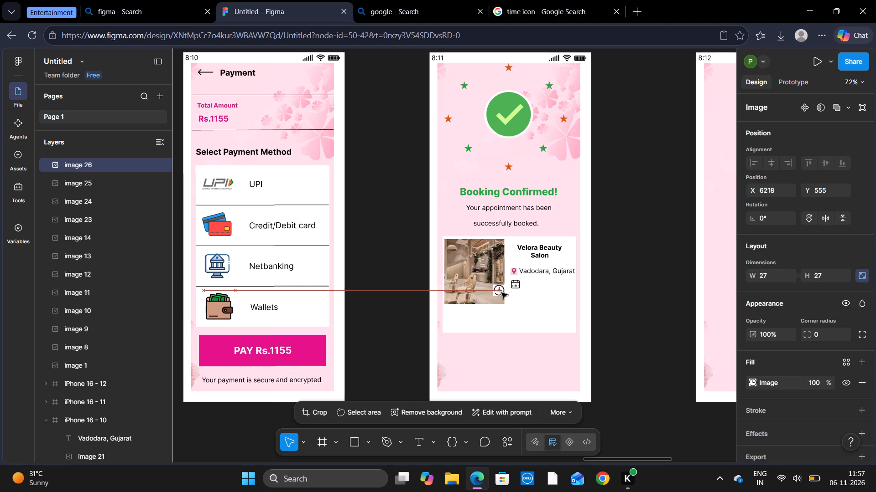
drag(501, 292, 514, 296)
drag(510, 288, 512, 292)
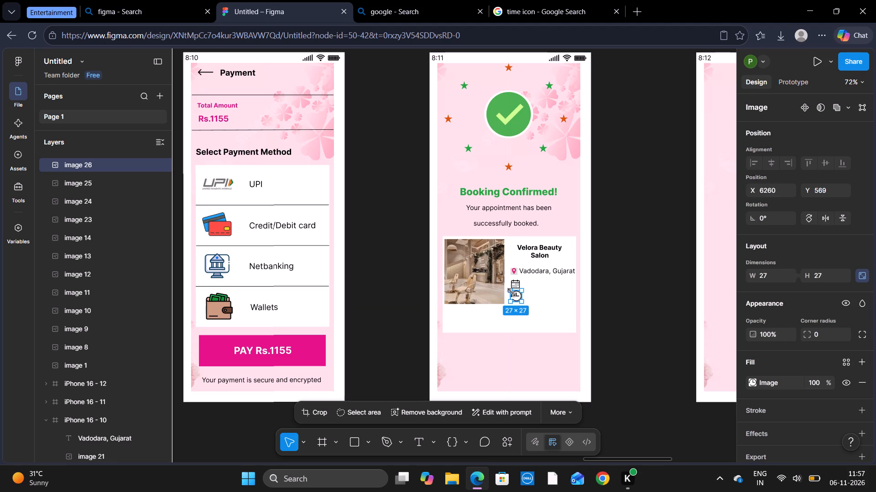
drag(512, 292, 513, 294)
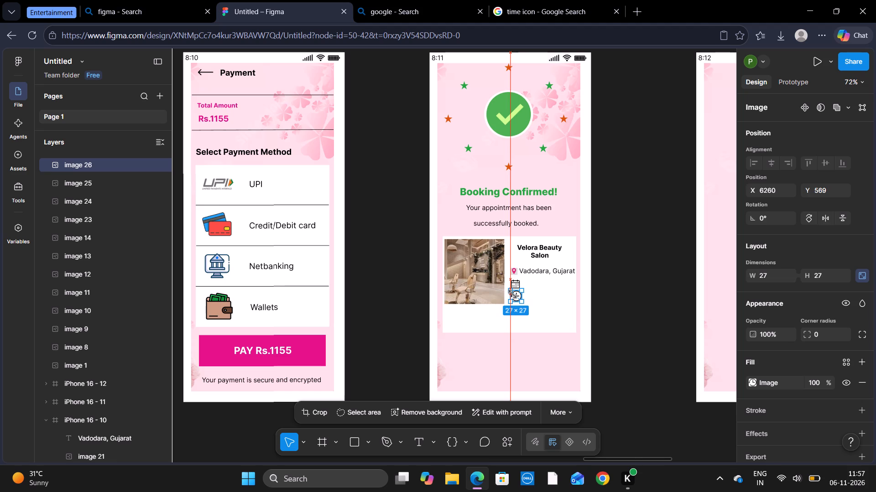
drag(513, 294, 513, 294)
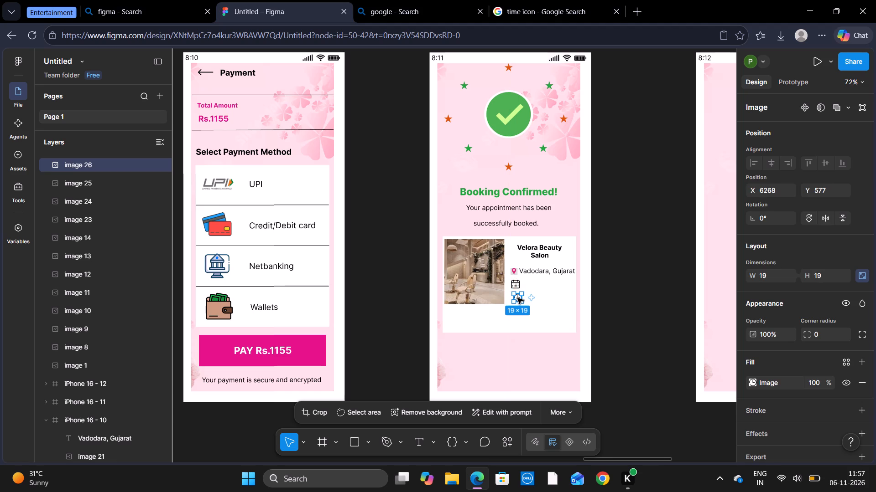
click(516, 298)
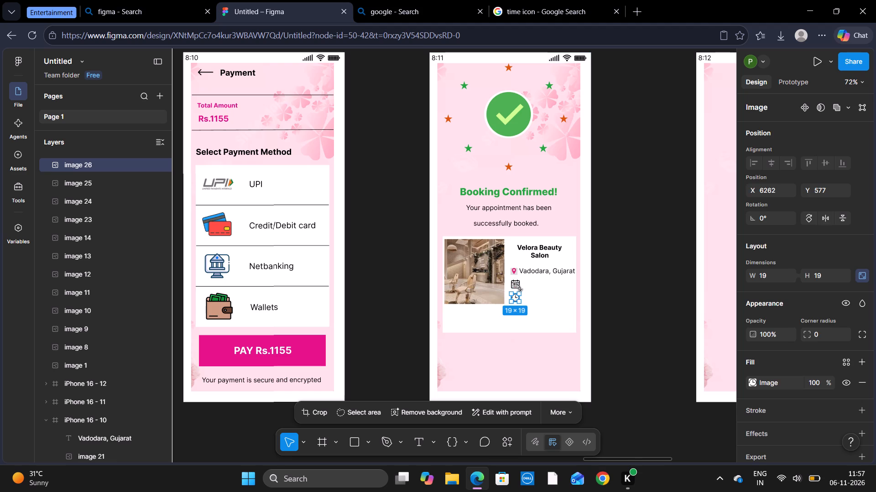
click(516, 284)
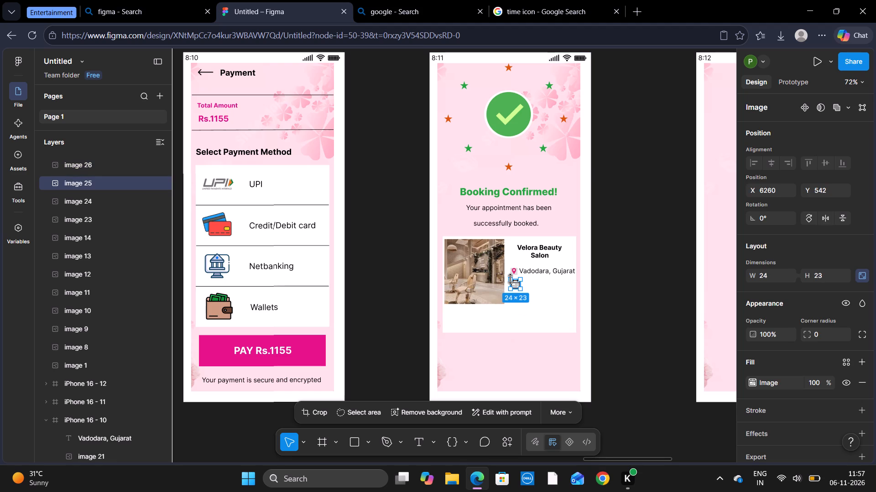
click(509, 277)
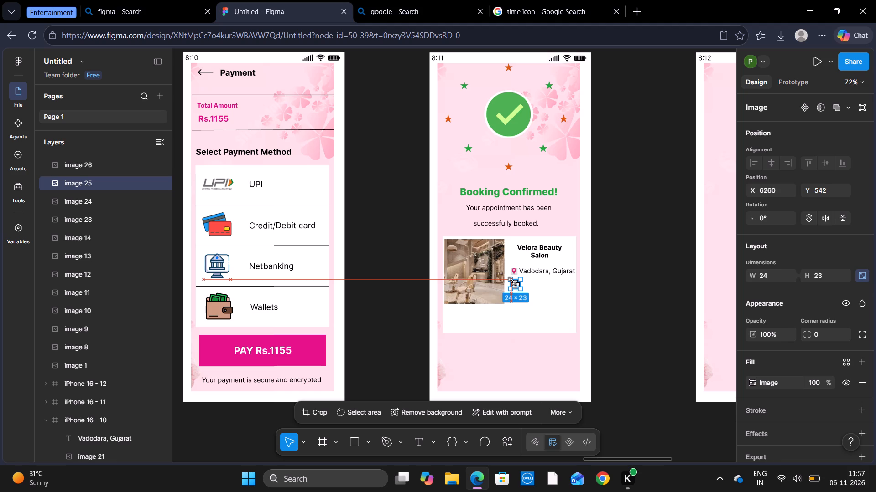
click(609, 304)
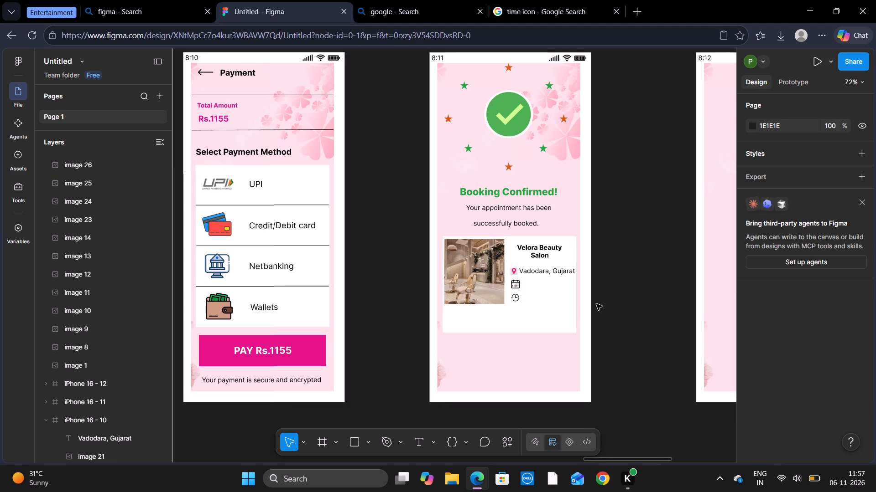
Move the clock icon up closer to the calendar icon, to about X 6262, Y 569.
click(516, 301)
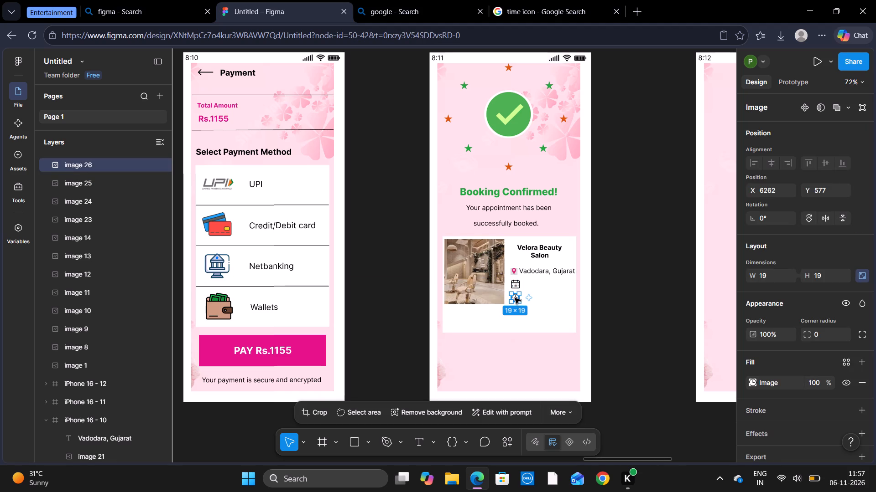
click(515, 298)
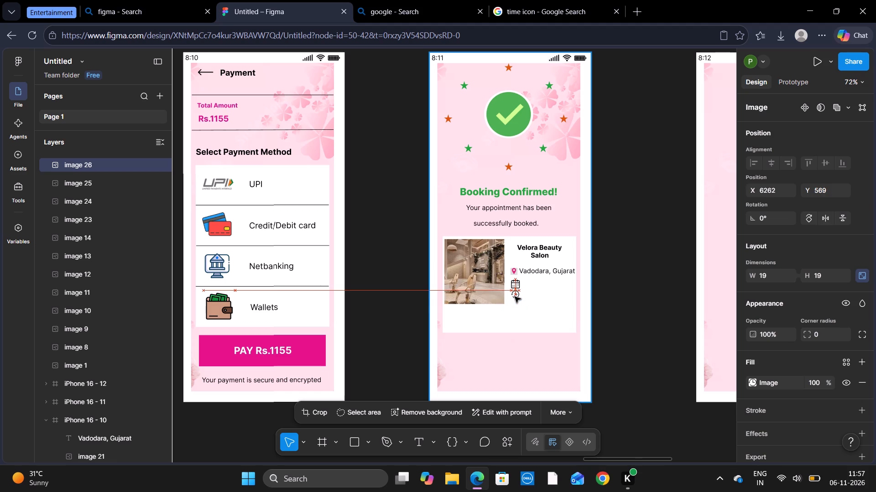
click(611, 293)
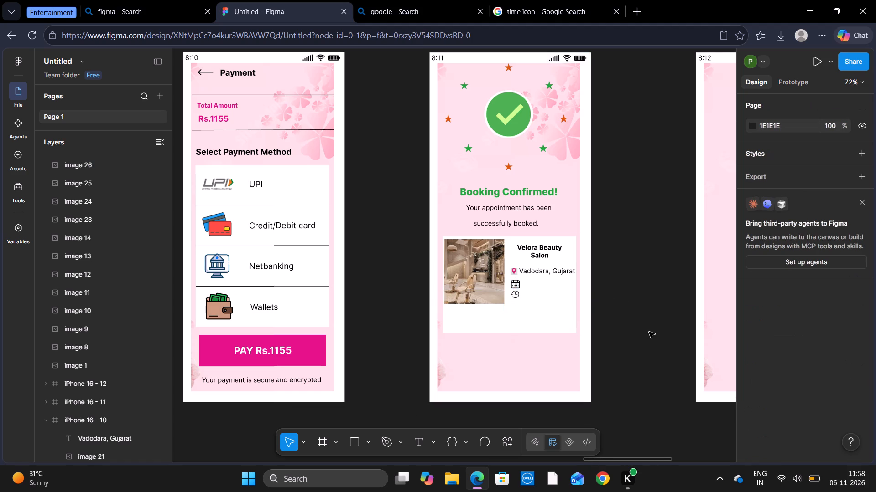
Save the design and close the browser window.
key(ctrl+s)
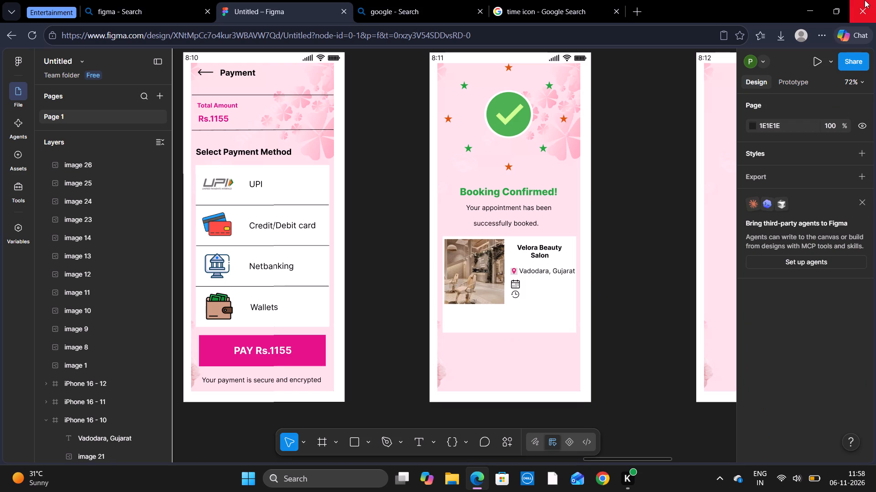
click(865, 0)
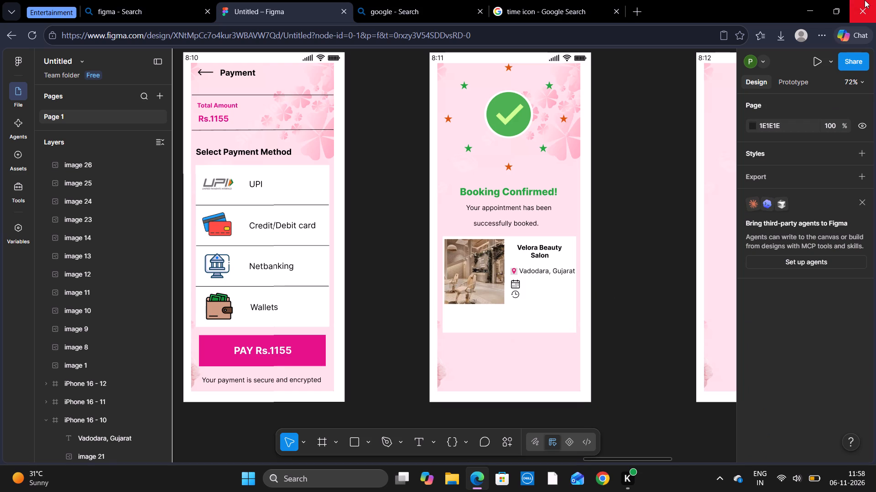